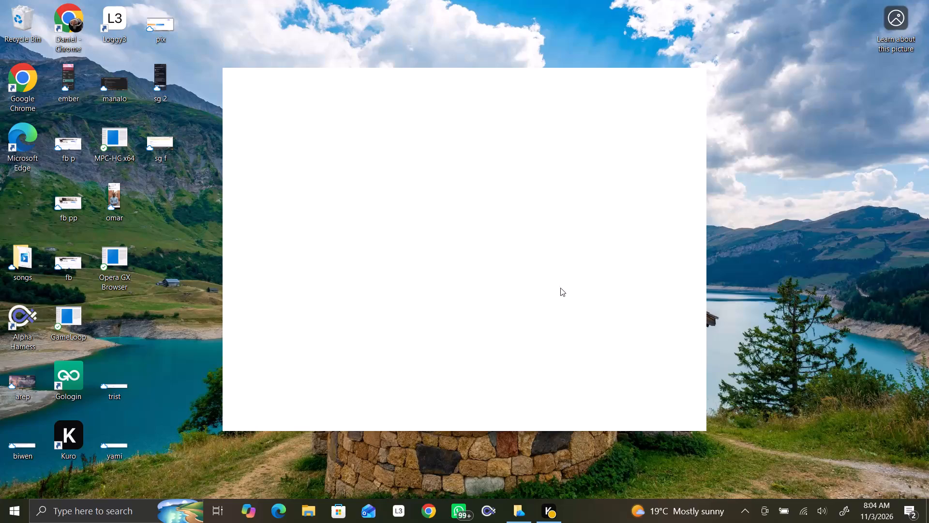
Open Google Chrome with the first listed profile and sign in to the WorldQuant BRAIN platform.
click(433, 512)
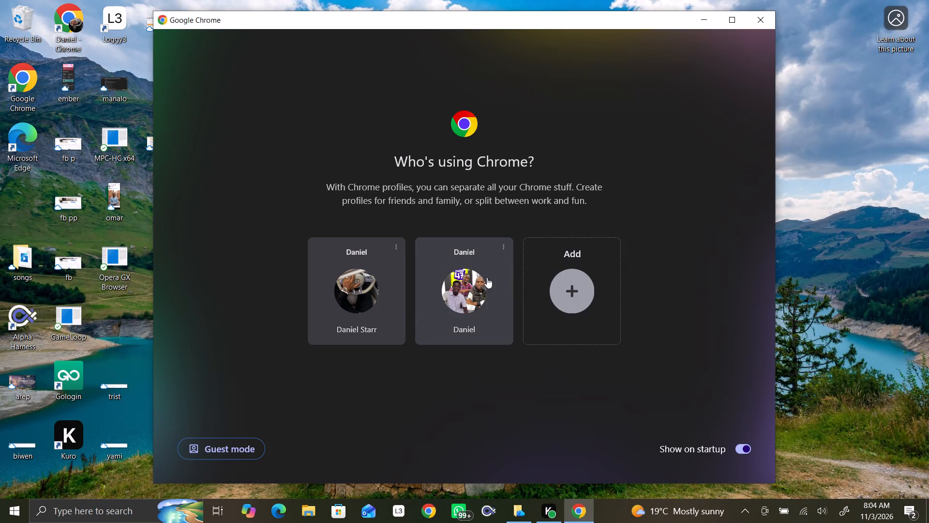
click(376, 303)
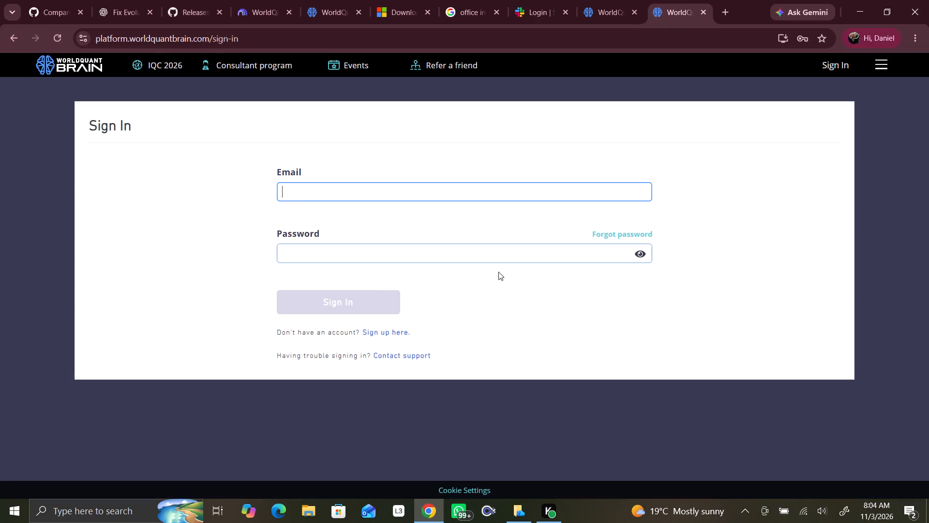
double_click(367, 290)
click(359, 296)
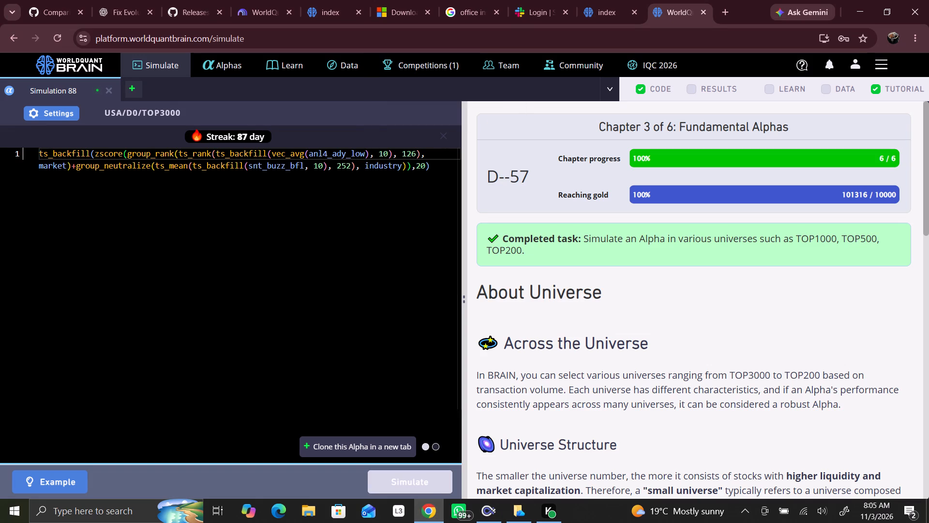
click(363, 449)
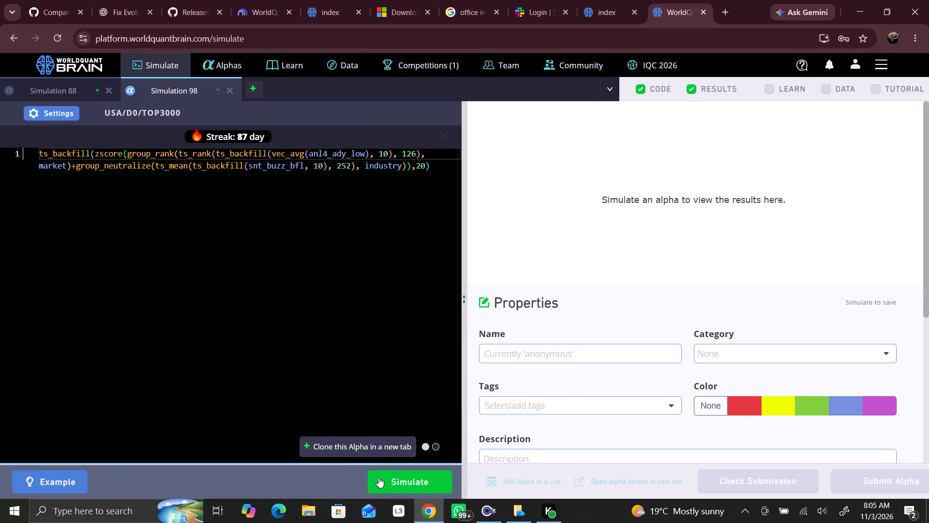
click(378, 477)
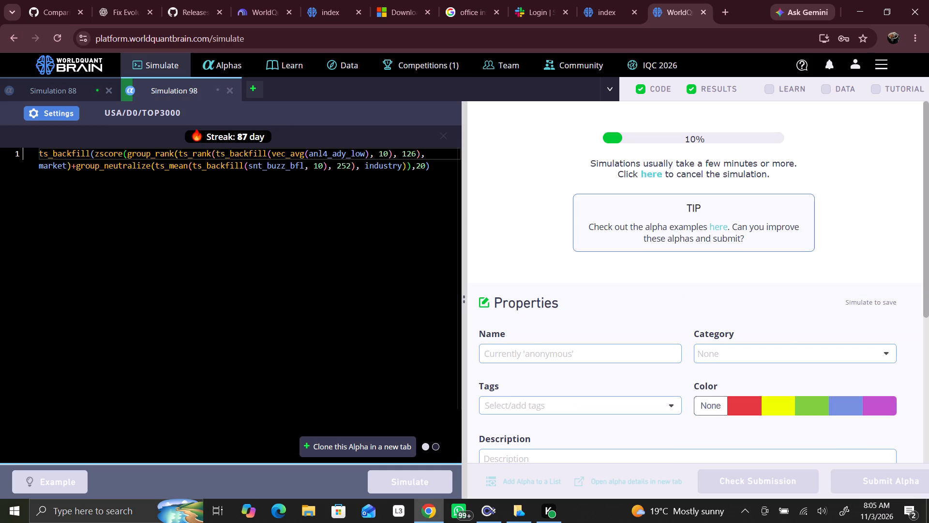
Create a simulation from the operating income example, change its expression to ts_rank(operating_income/close,252) and simulate it.
click(256, 94)
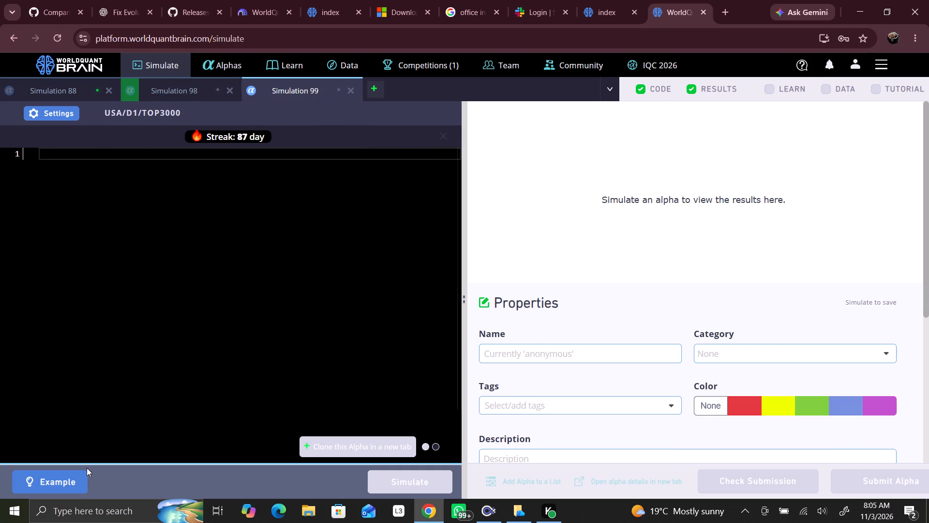
click(78, 477)
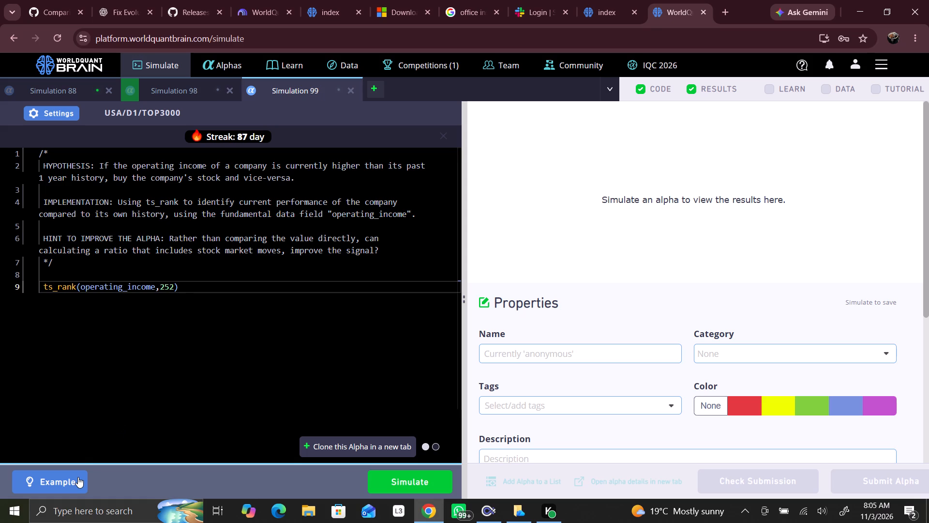
click(154, 284)
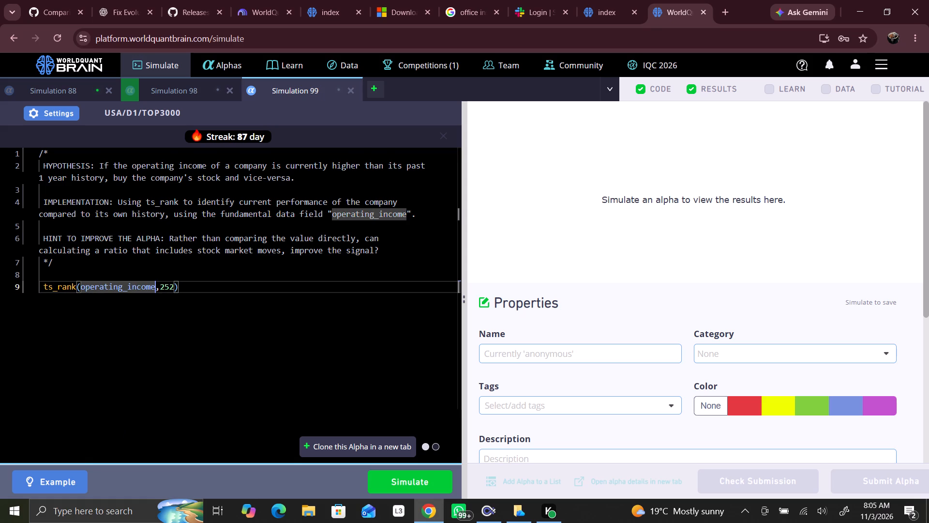
text(/close)
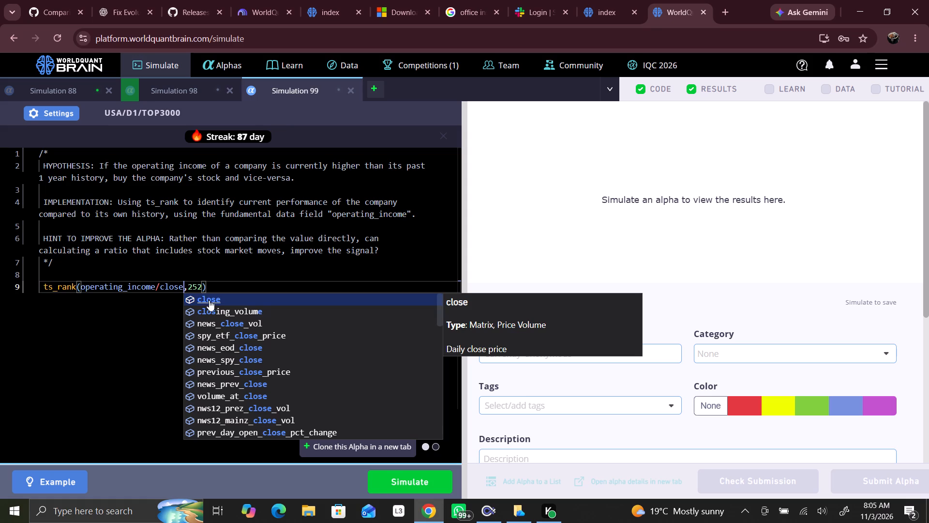
click(209, 300)
click(385, 484)
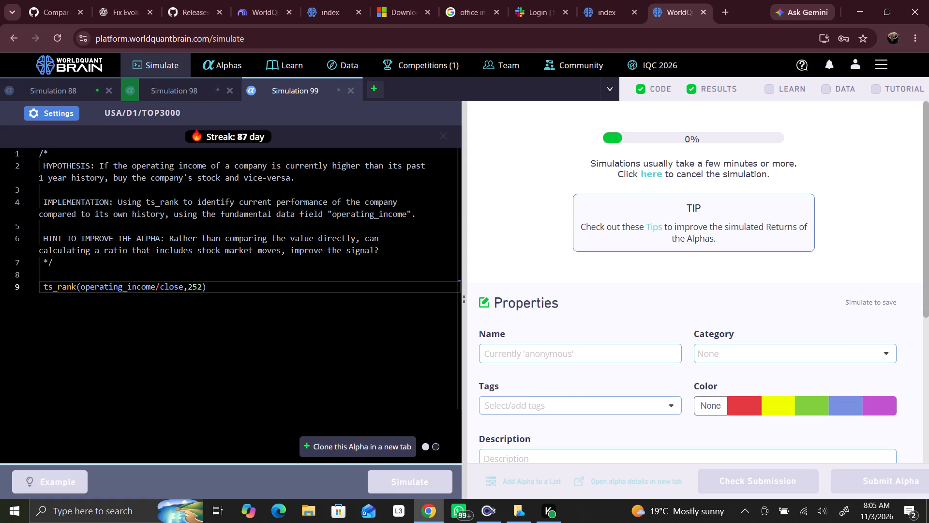
Create another simulation from the fair value liabilities example, change its expression to -ts_rank(fn_liab_fair_val_l1_a/adv20,252) and simulate it.
click(377, 95)
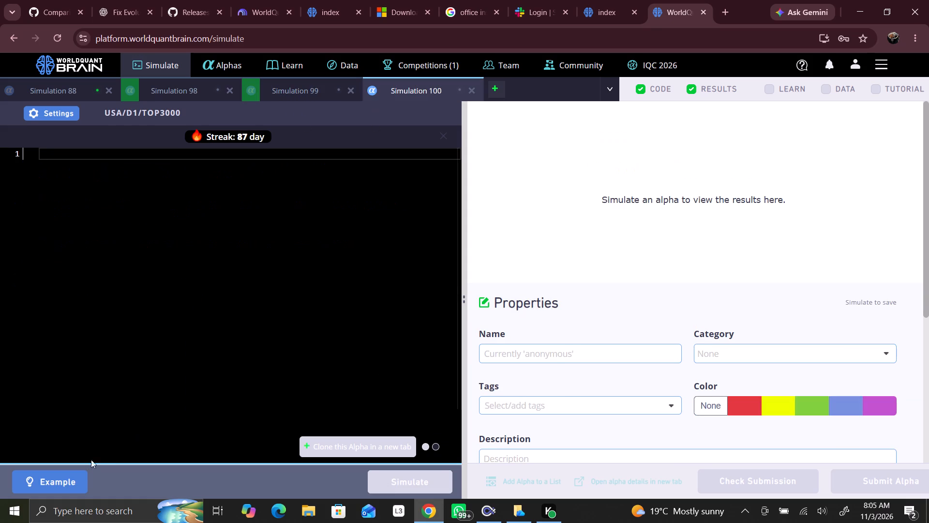
click(65, 482)
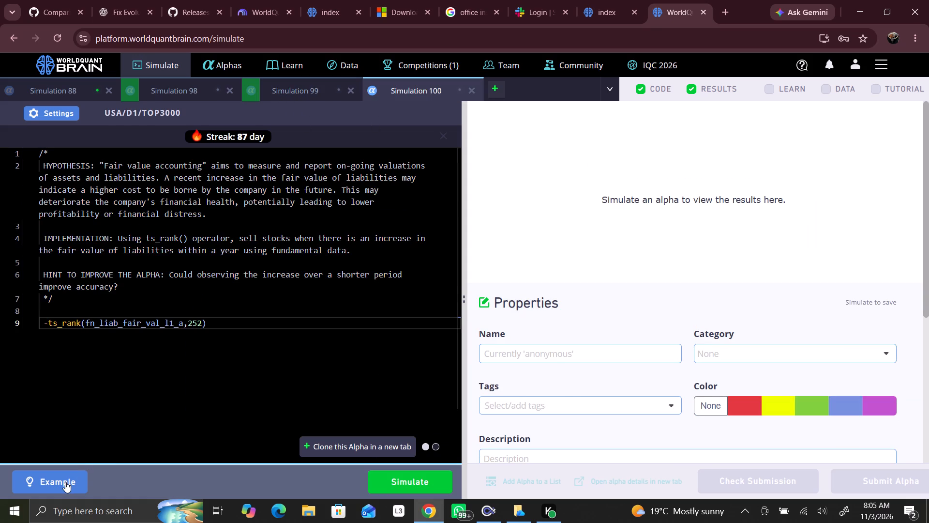
click(180, 323)
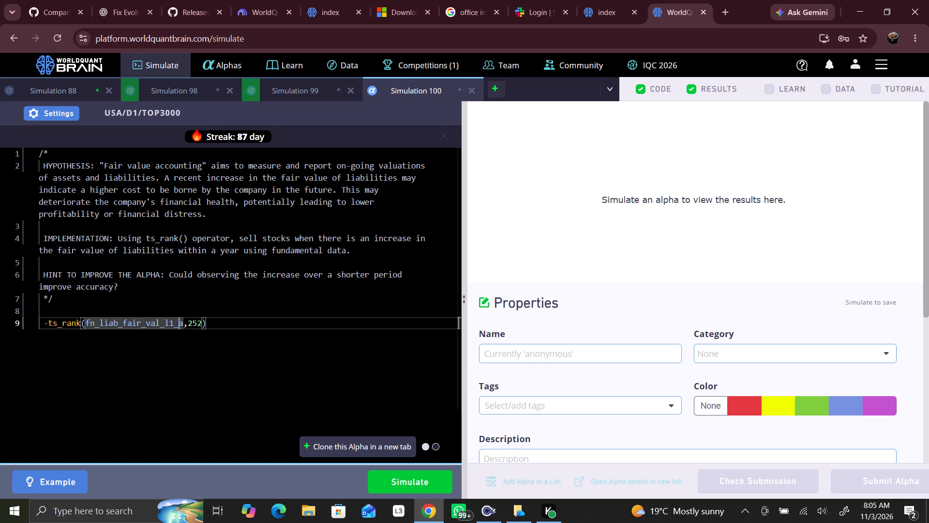
click(183, 320)
text(/a)
text(dv)
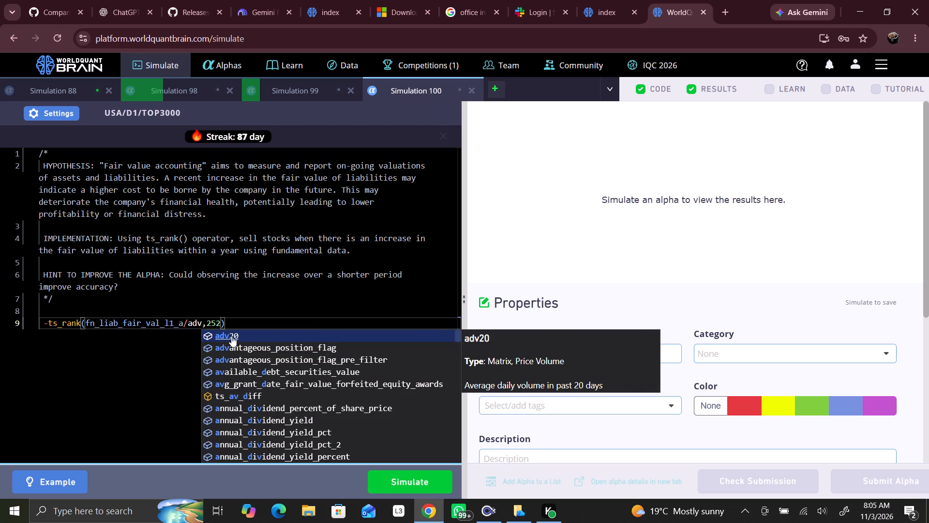
click(231, 336)
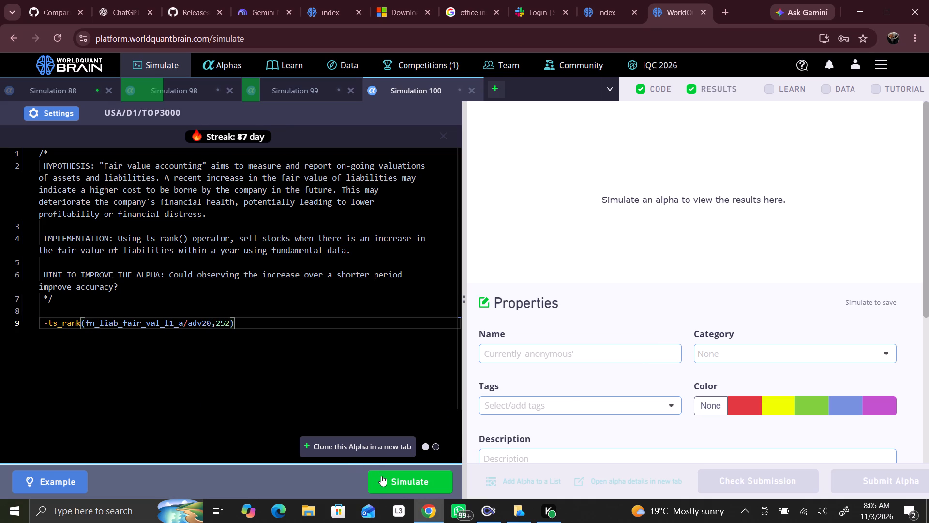
click(381, 476)
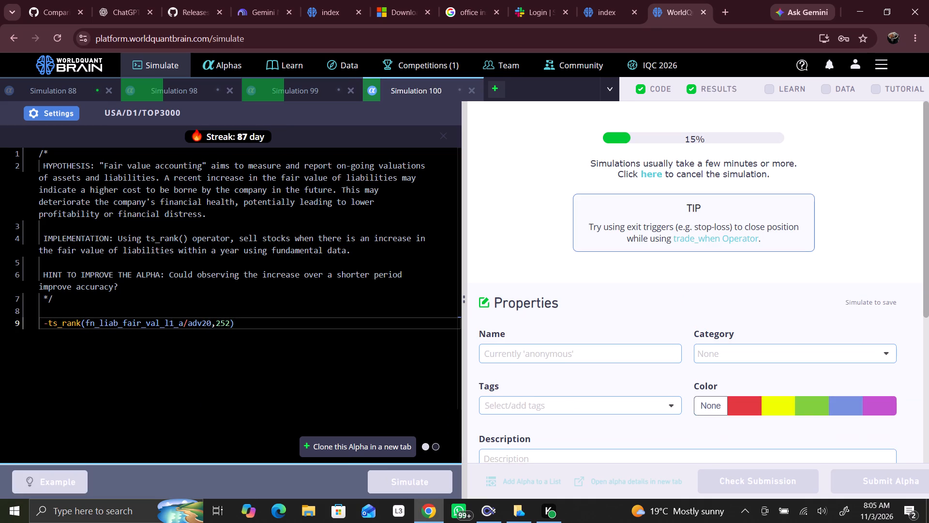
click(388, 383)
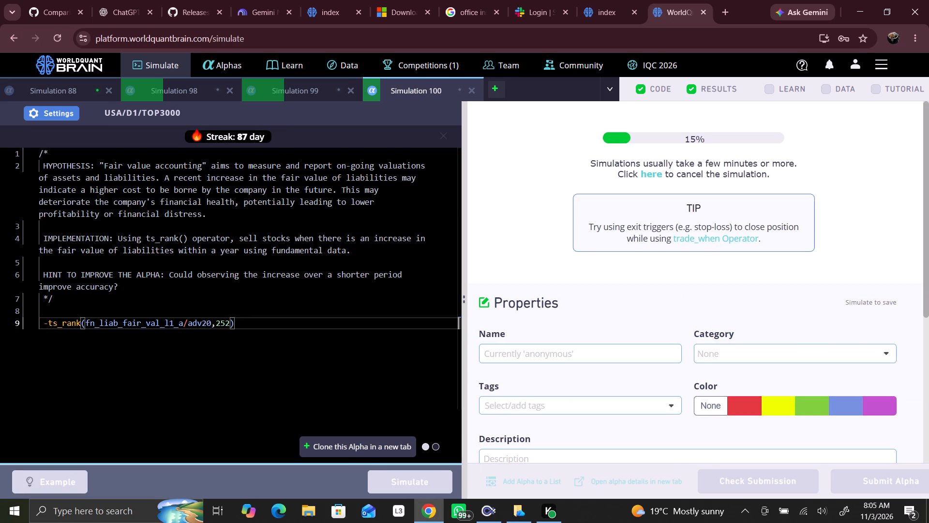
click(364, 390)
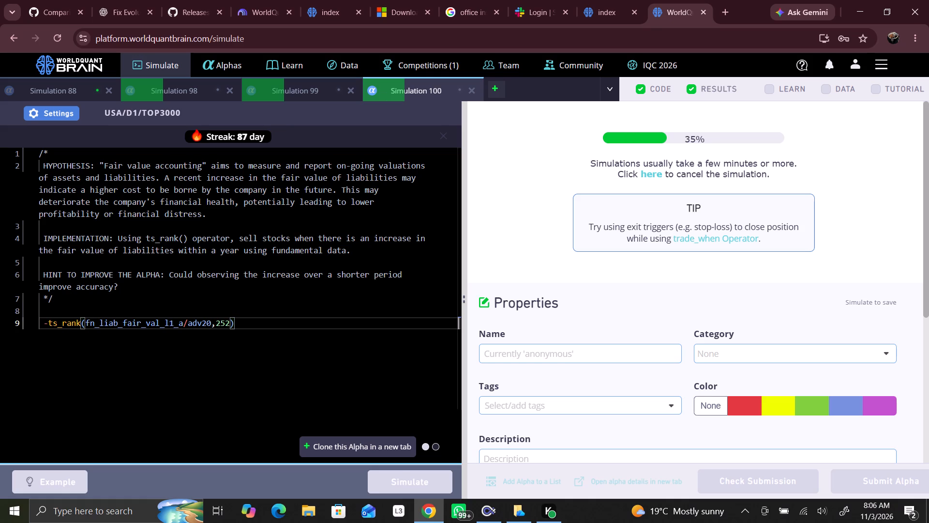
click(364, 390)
Go to Simulation 88 and advance its tutorial from the About Universe page through to the final page.
click(43, 92)
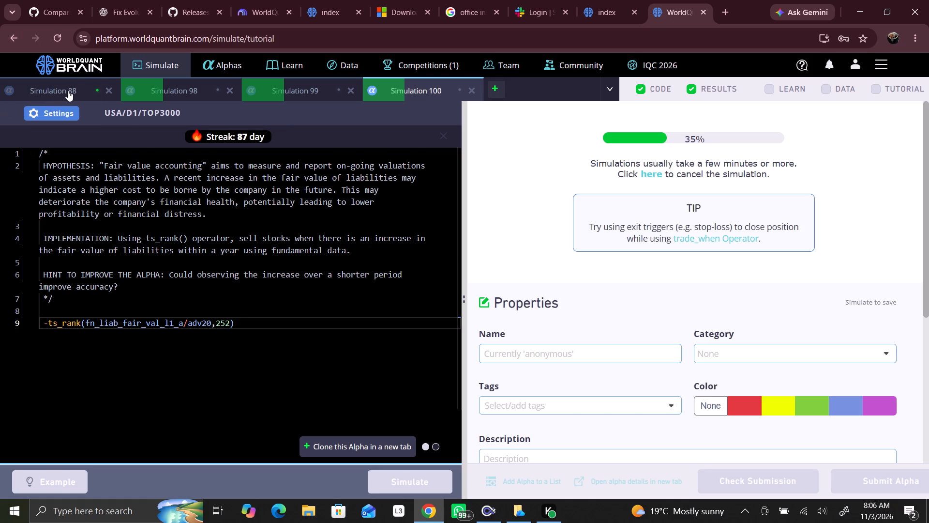
scroll(601, 203, down, 4)
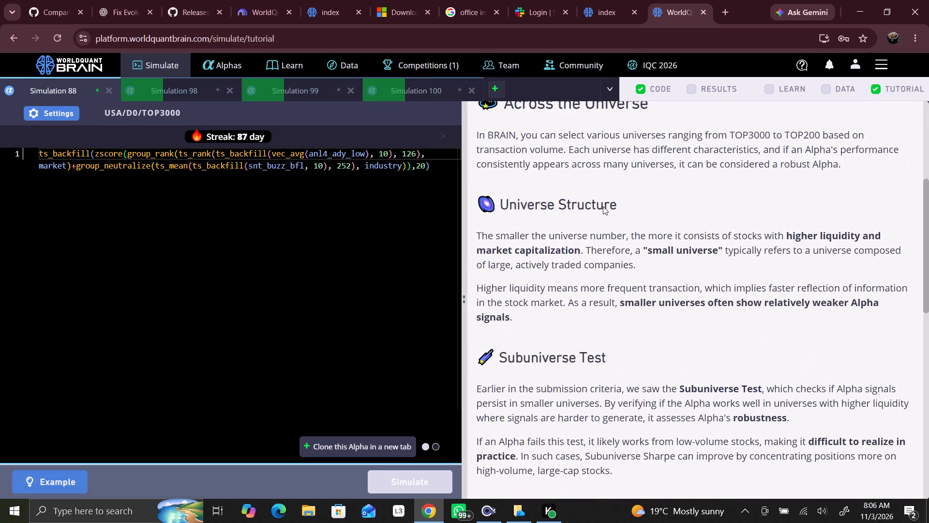
scroll(603, 206, down, 8)
scroll(603, 209, up, 1)
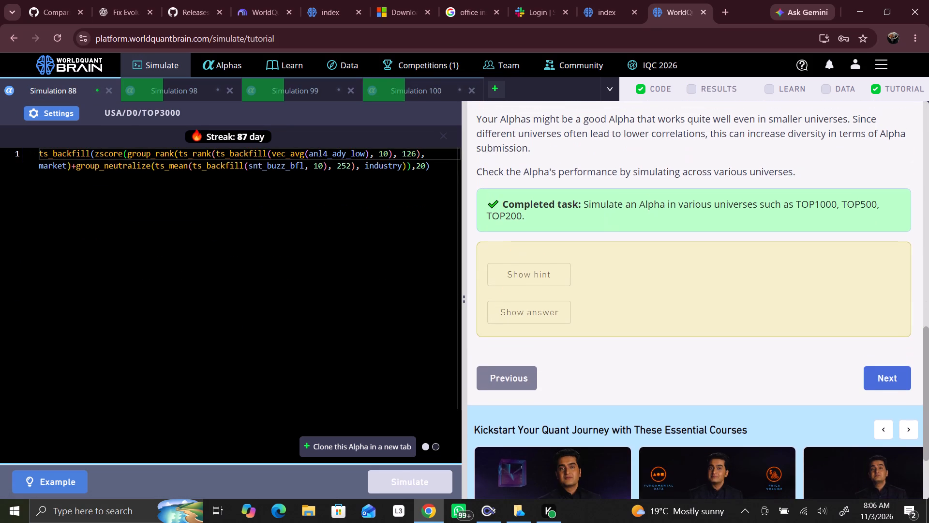
click(889, 373)
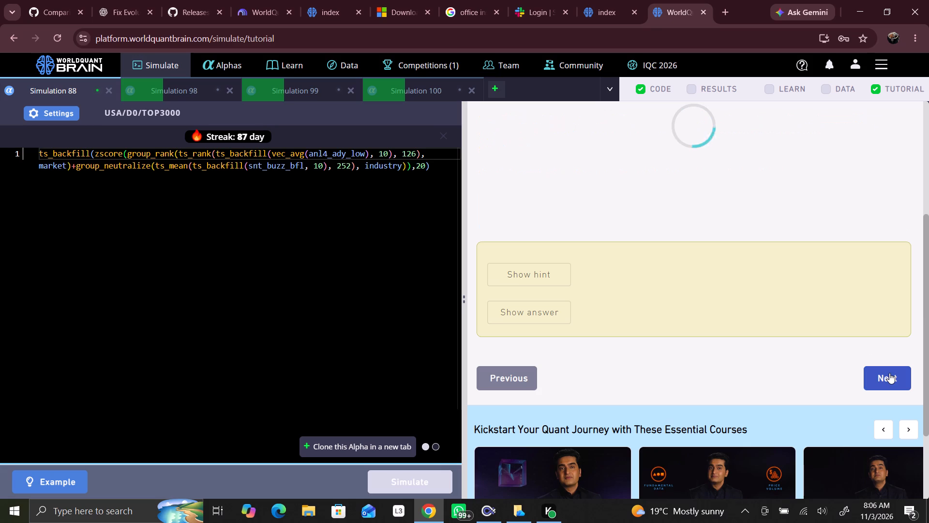
click(889, 373)
drag(889, 373, 890, 377)
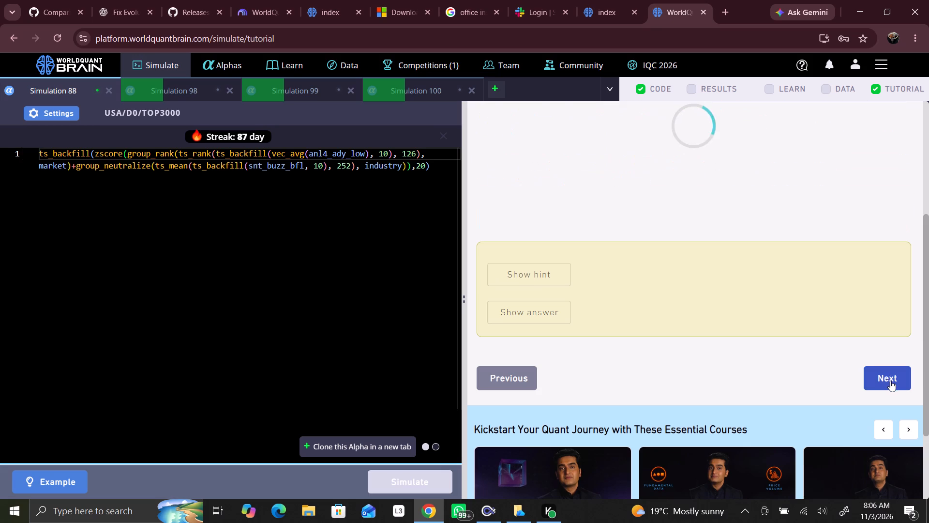
click(890, 381)
click(890, 381)
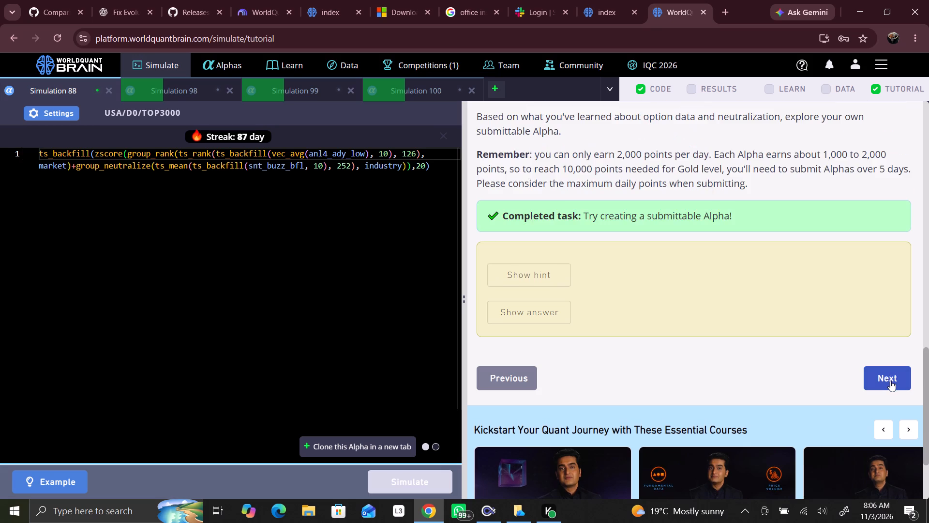
click(890, 381)
click(890, 381)
click(890, 381)
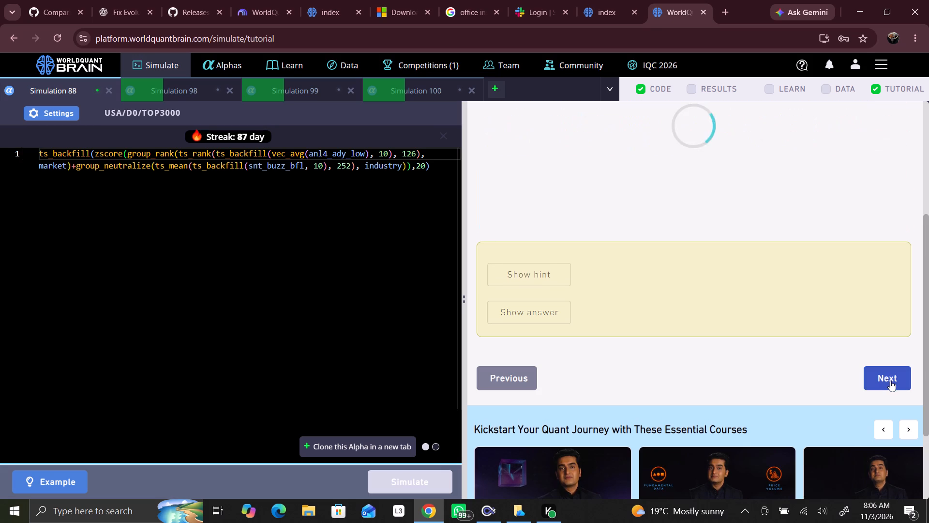
click(890, 381)
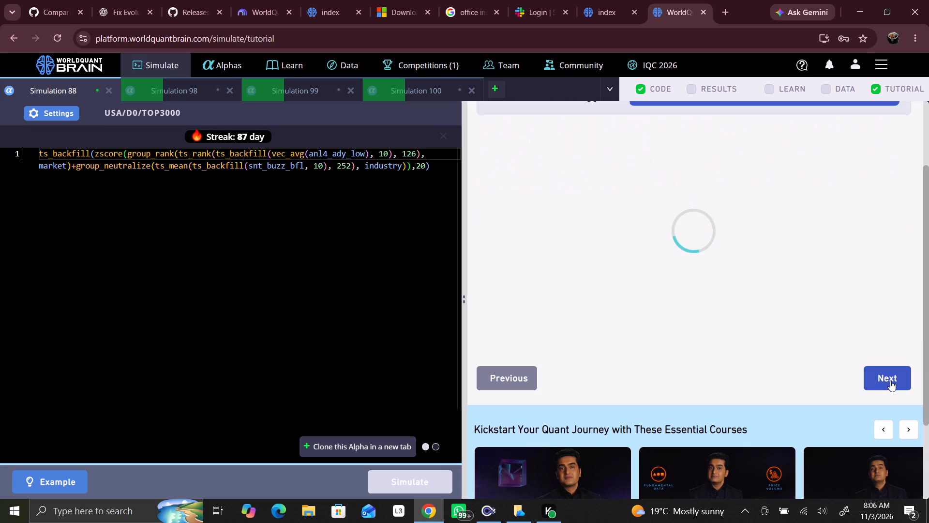
click(890, 381)
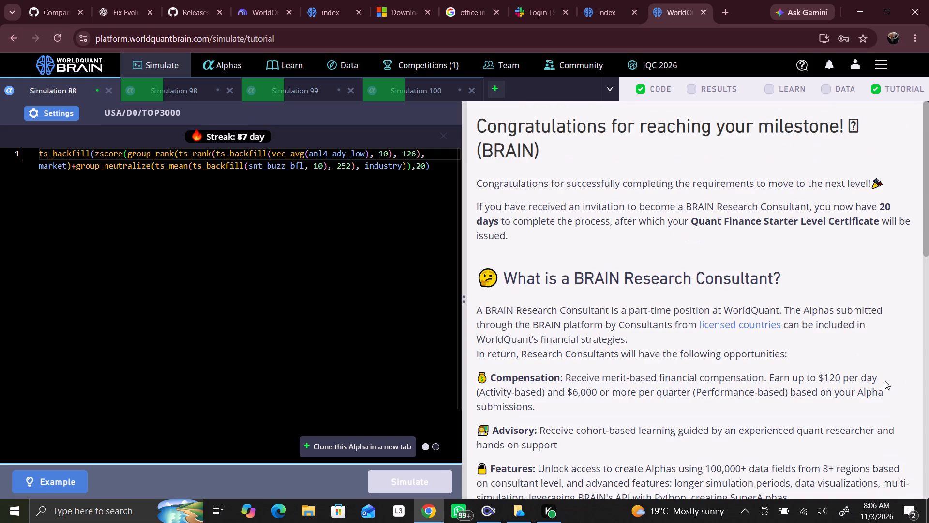
Read through the milestone page on becoming a BRAIN Research Consultant and the final steps for the certificate.
scroll(788, 373, up, 3)
scroll(788, 373, down, 7)
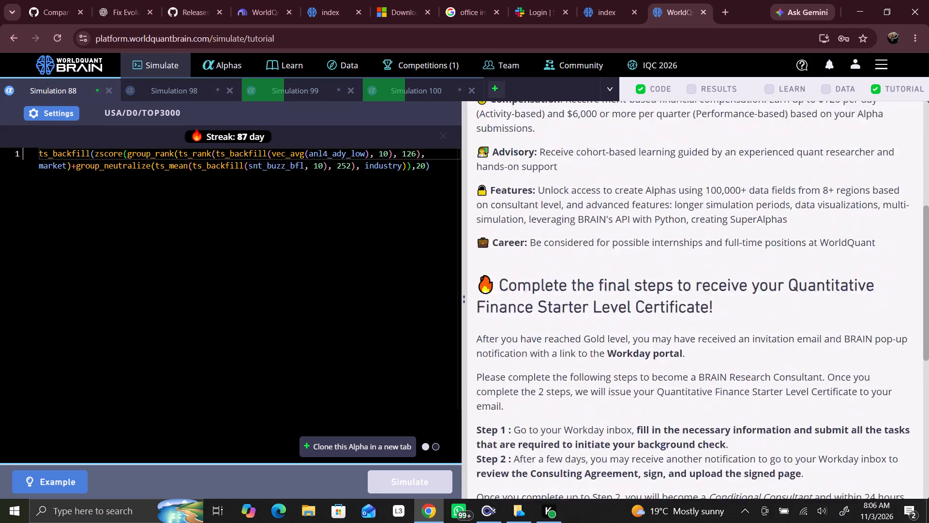
scroll(781, 374, down, 8)
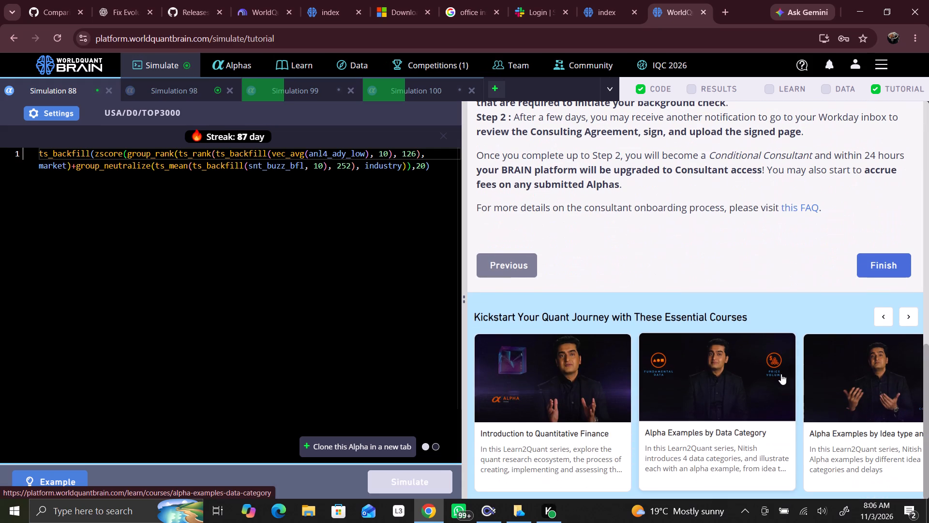
scroll(781, 374, up, 16)
scroll(609, 322, up, 1)
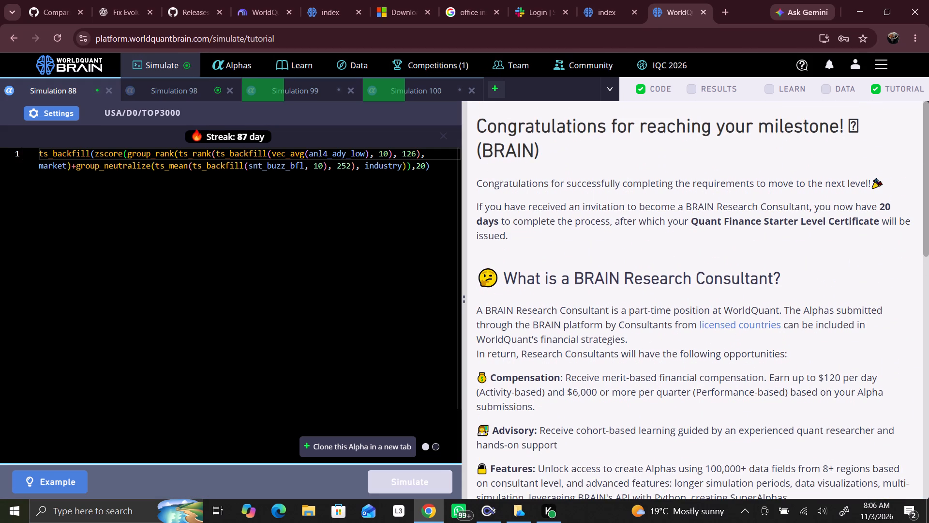
Review Simulation 98's results with the test period shown and the IS period summary, and close that simulation.
click(175, 90)
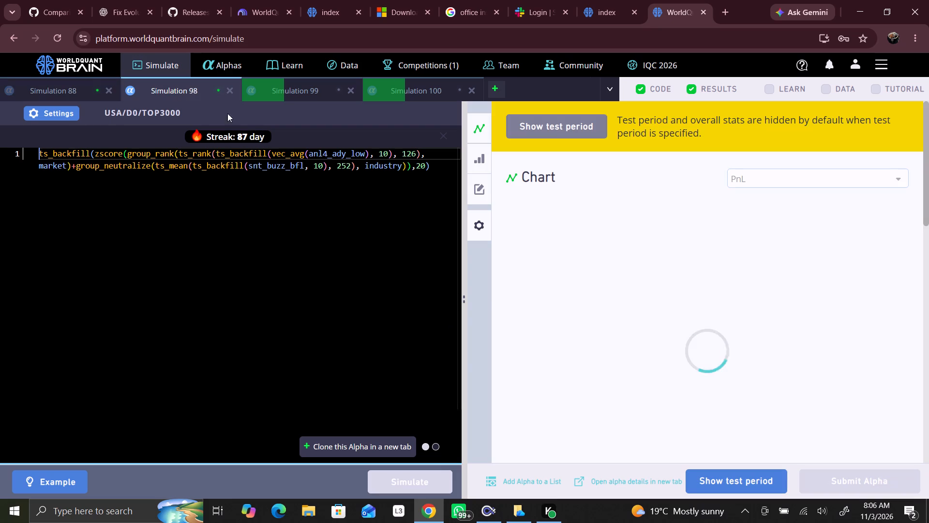
scroll(731, 254, down, 3)
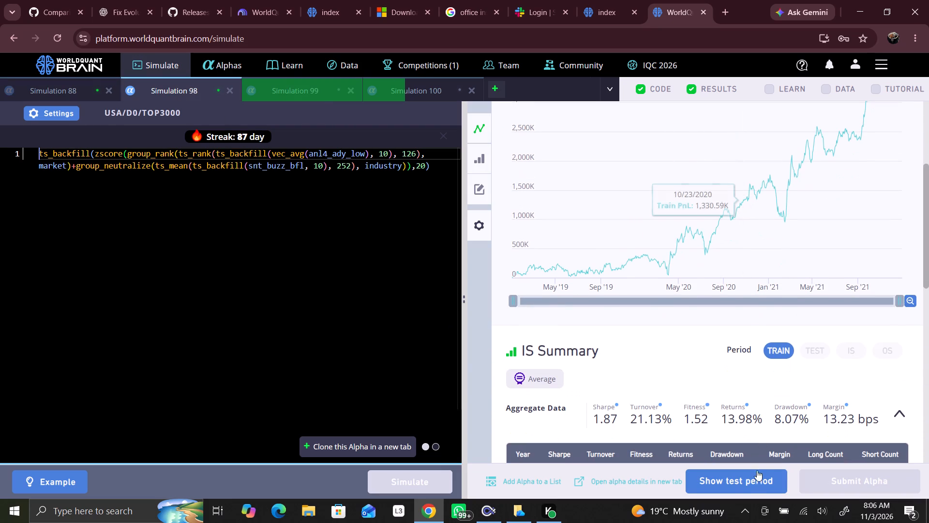
click(750, 477)
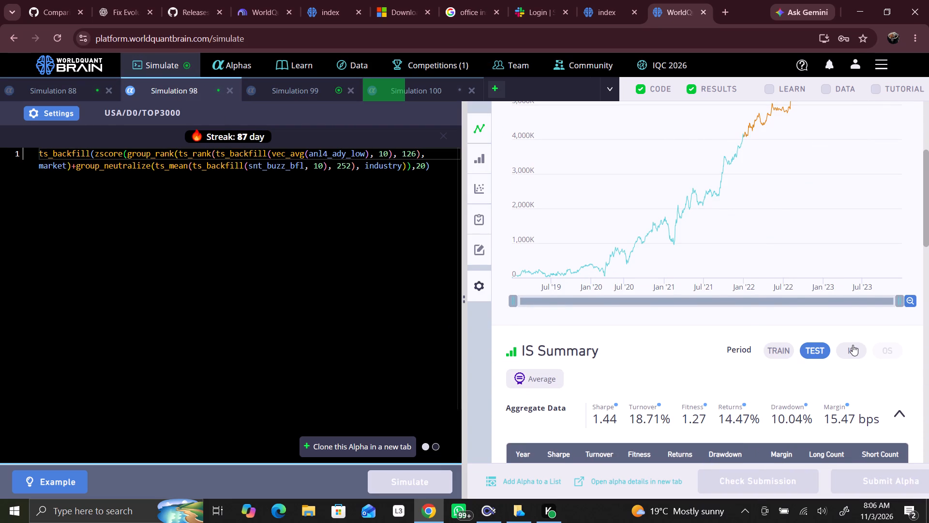
click(854, 346)
scroll(810, 373, down, 2)
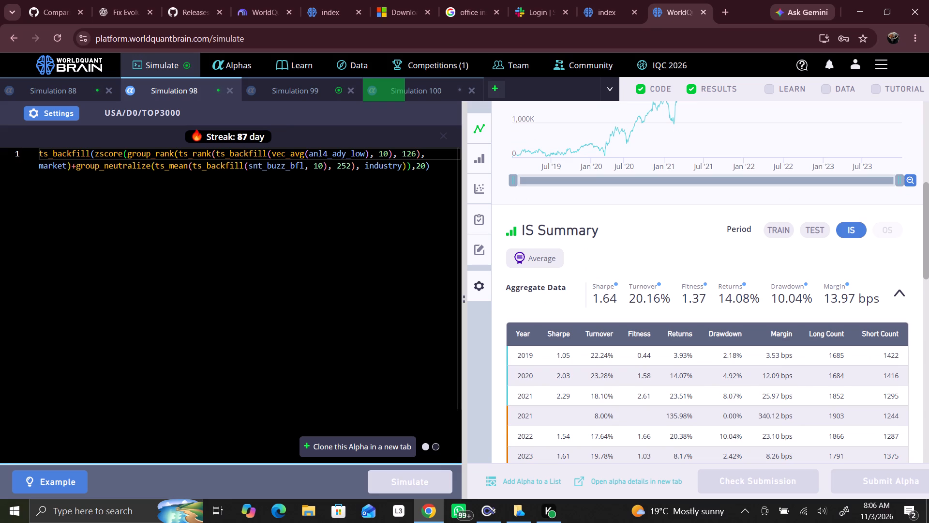
click(230, 91)
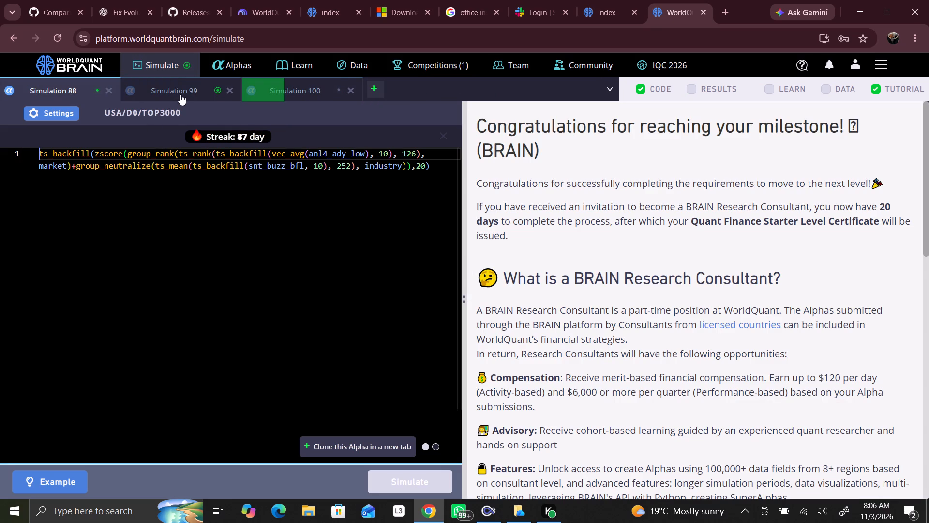
Show the test period for Simulation 99 and view its IS period summary.
click(170, 94)
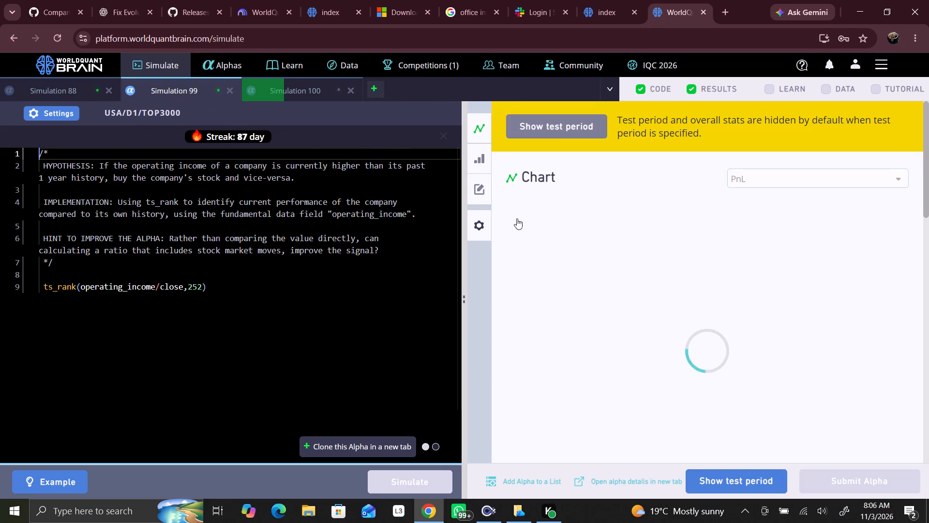
click(771, 474)
scroll(769, 411, down, 3)
click(854, 348)
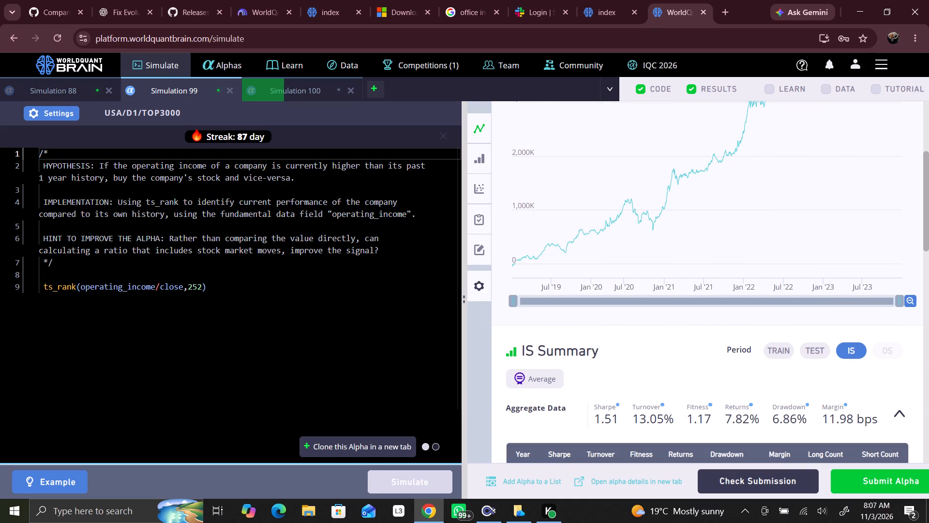
Extend Simulation 99's expression to ts_rank(operating_income/close,252)+rank(-returns) and simulate it.
right_click(213, 241)
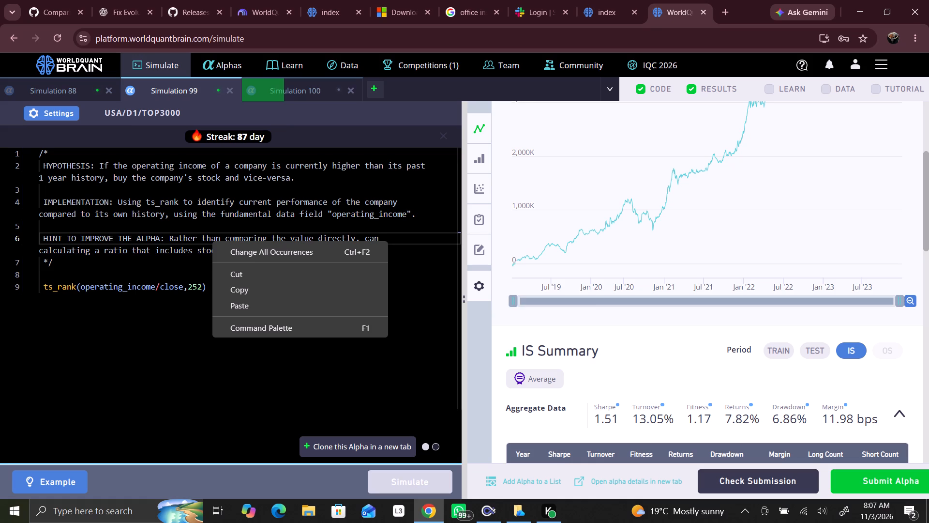
click(174, 304)
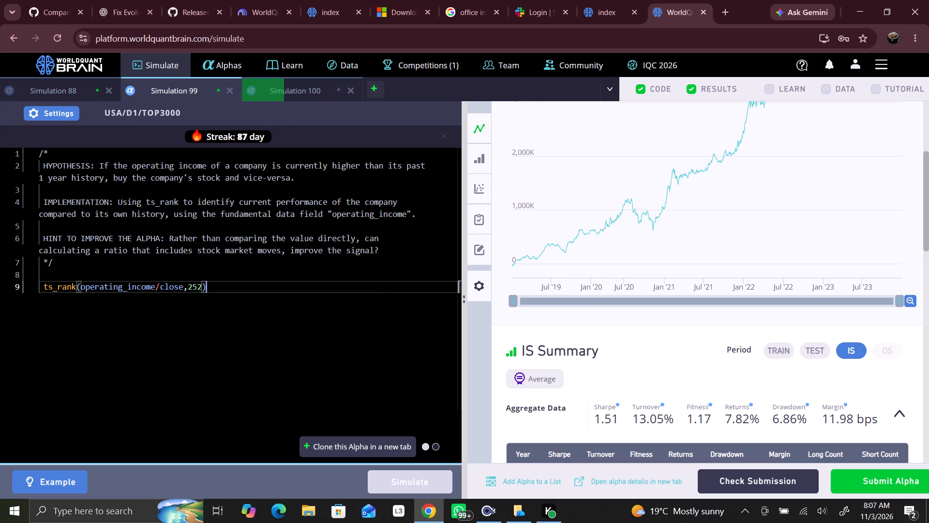
key(shift+plus)
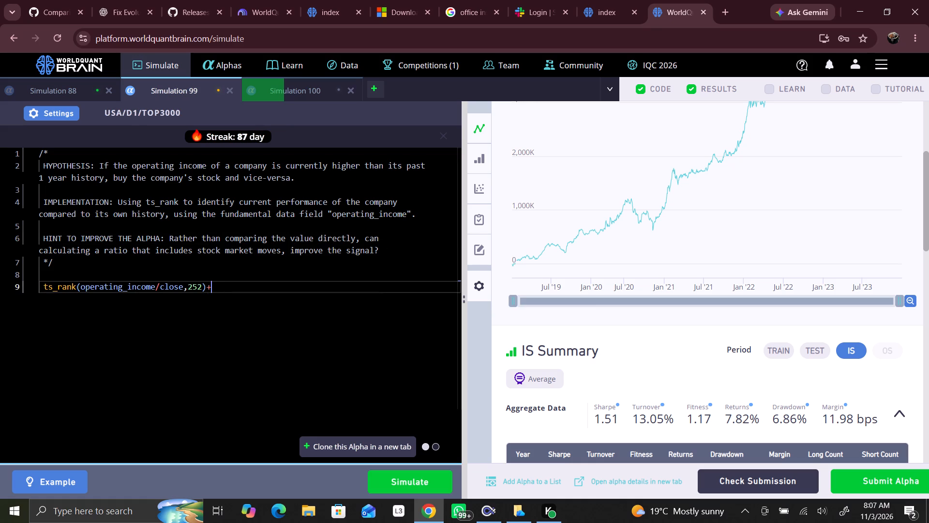
text(rank)
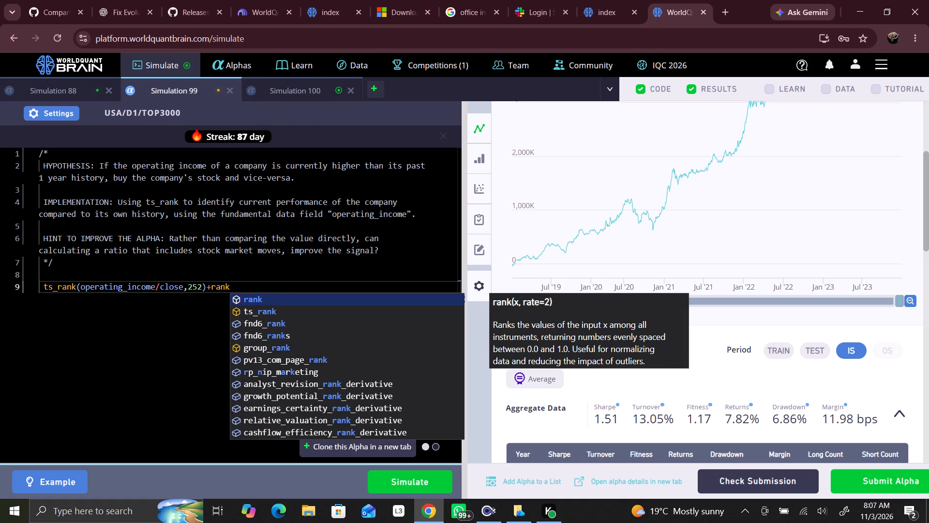
key(shift+parenleft)
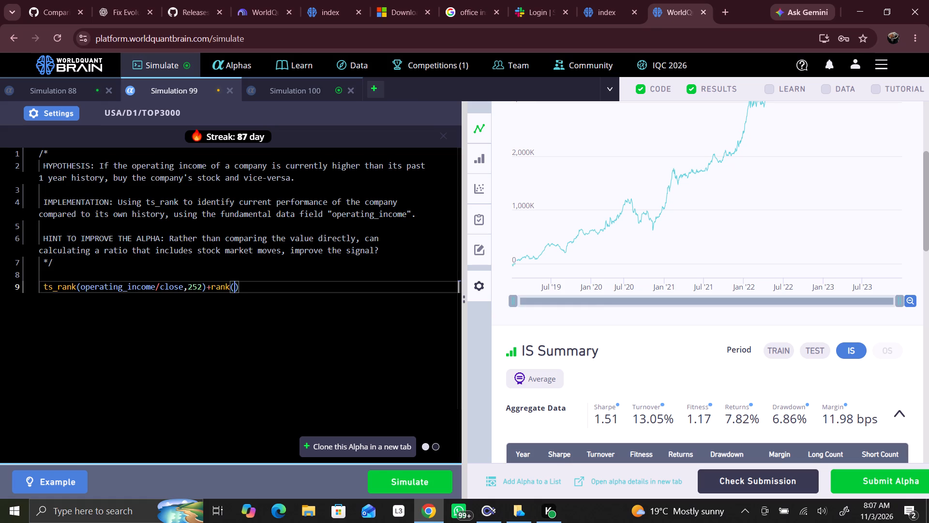
text(-returns)
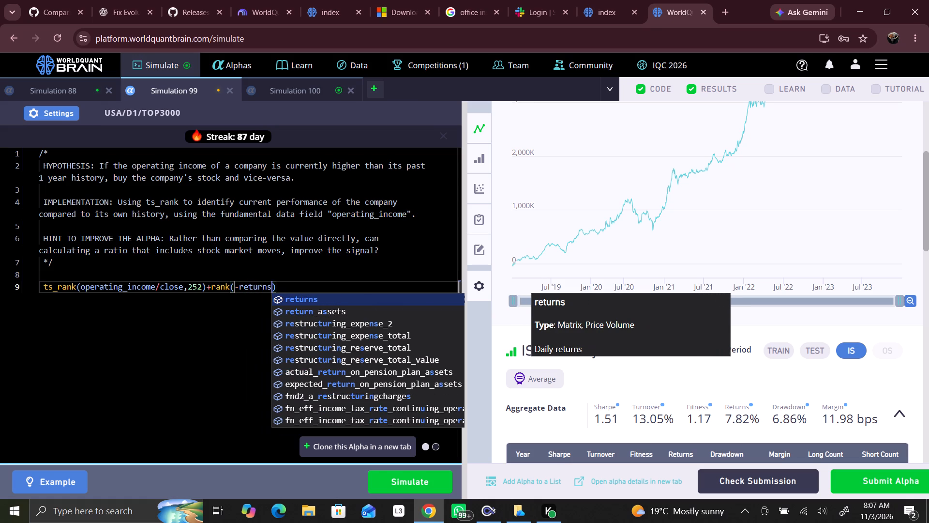
click(310, 304)
click(421, 480)
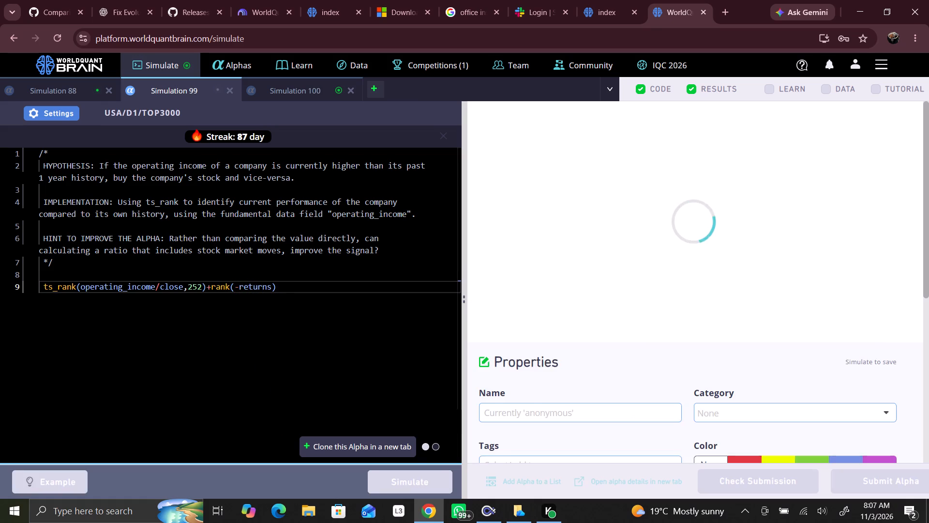
Show the test period for Simulation 100 and view its test period summary.
click(291, 96)
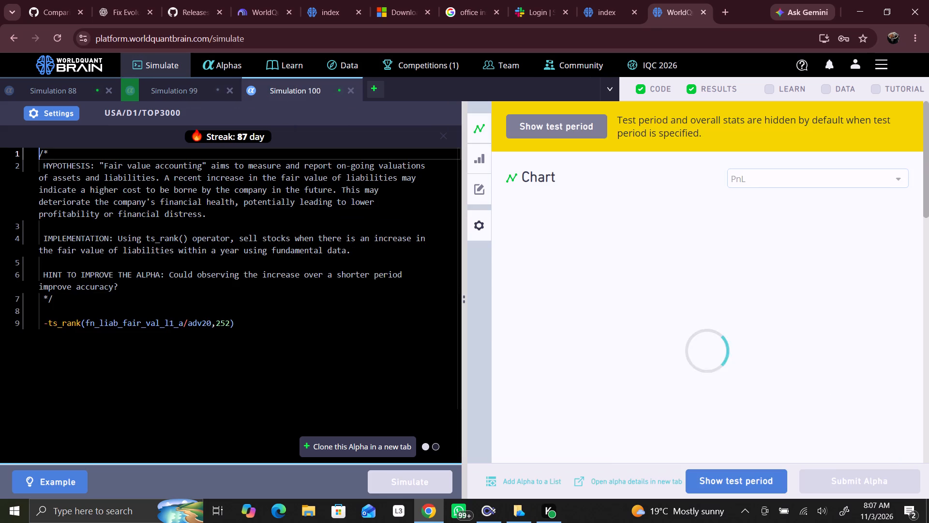
click(770, 483)
scroll(731, 378, down, 4)
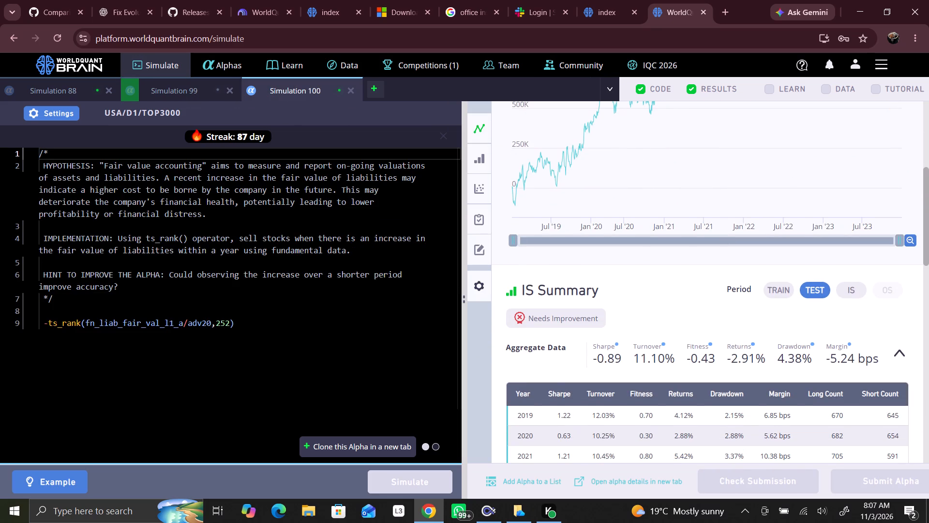
Replace adv20 with close in Simulation 100's expression, giving -ts_rank(fn_liab_fair_val_l1_a/close,252), and simulate it.
click(210, 322)
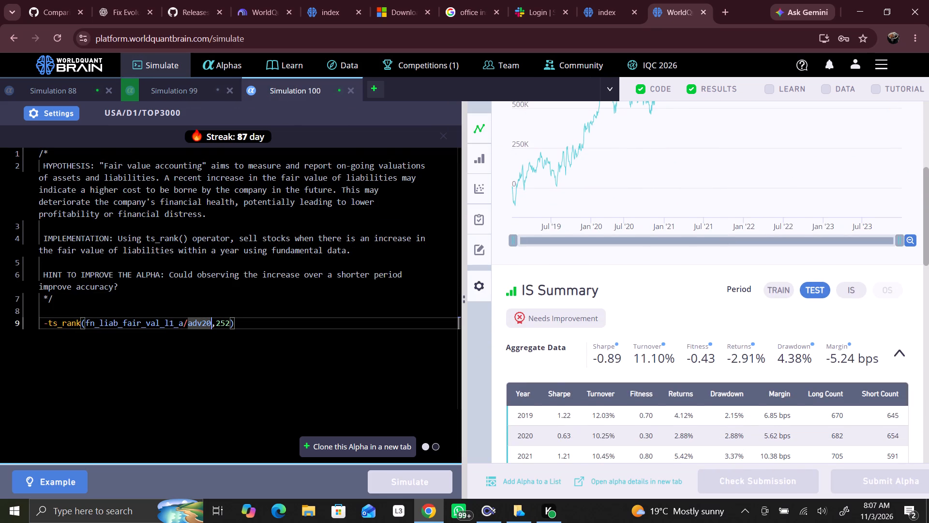
key(BackSpace)
key(BackSpace)
key(BackSpace)
key(BackSpace)
key(BackSpace)
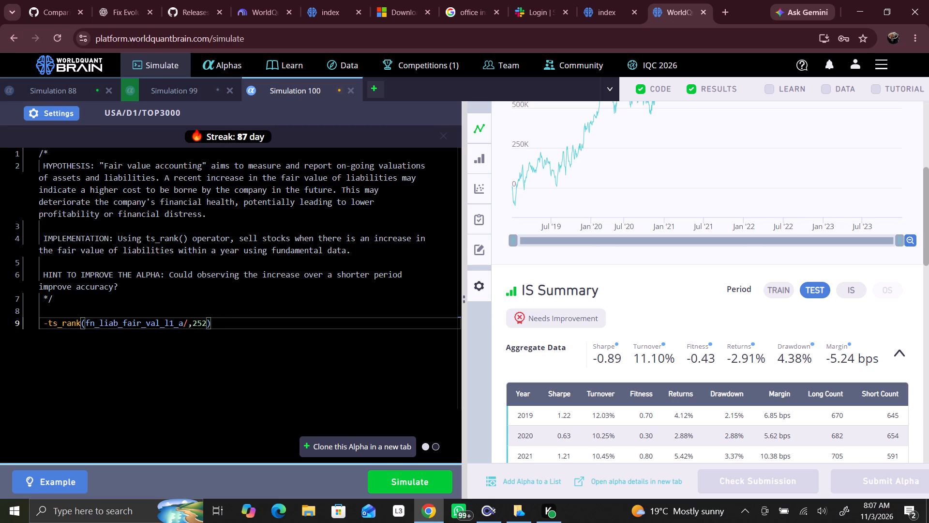
key(c)
text(lo)
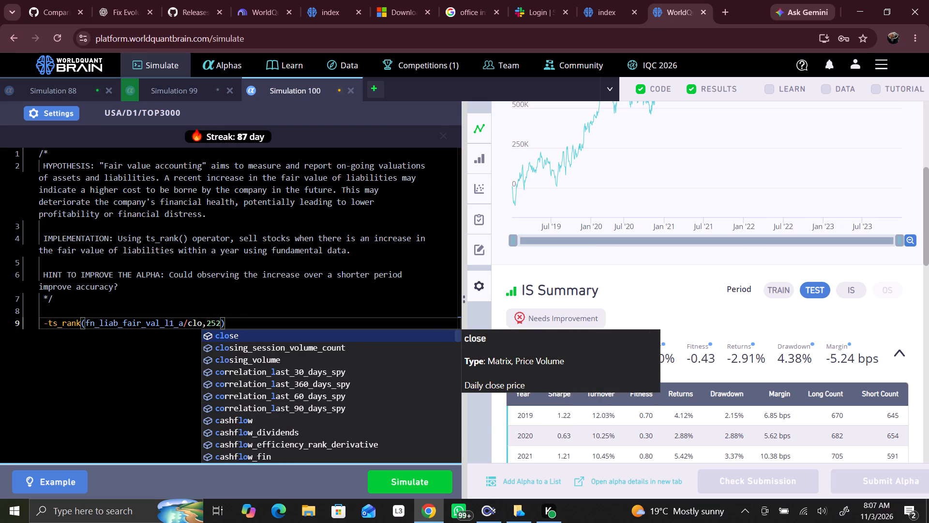
click(231, 337)
click(438, 480)
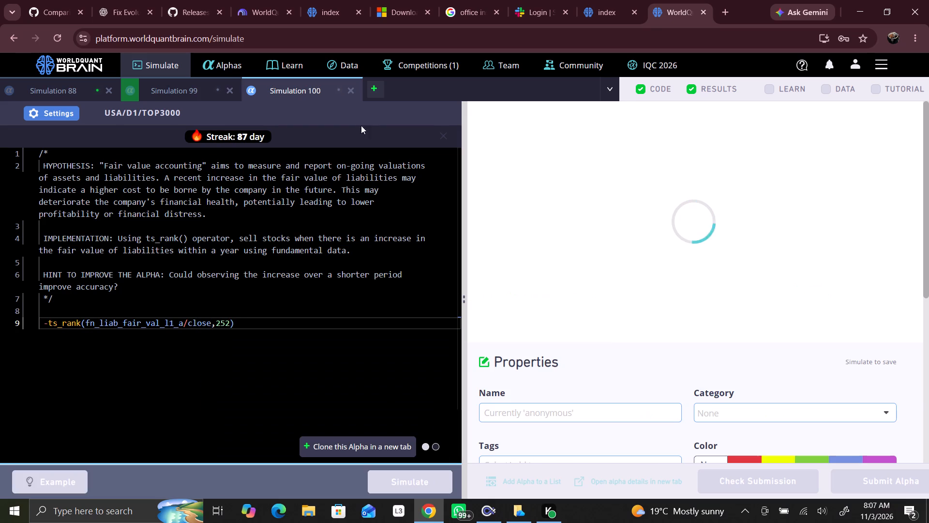
Create a new simulation from the liabilities example, change its expression to liabilities/assets and simulate it.
click(377, 84)
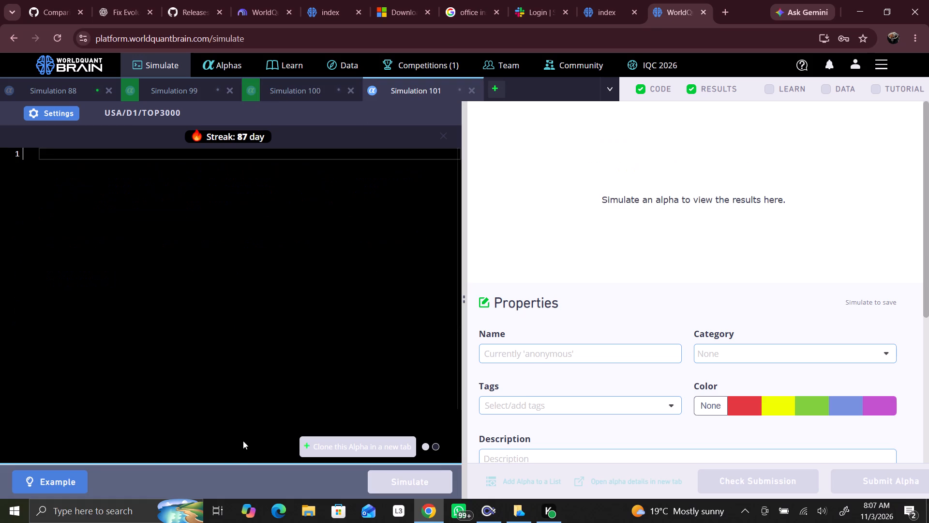
click(53, 480)
click(123, 296)
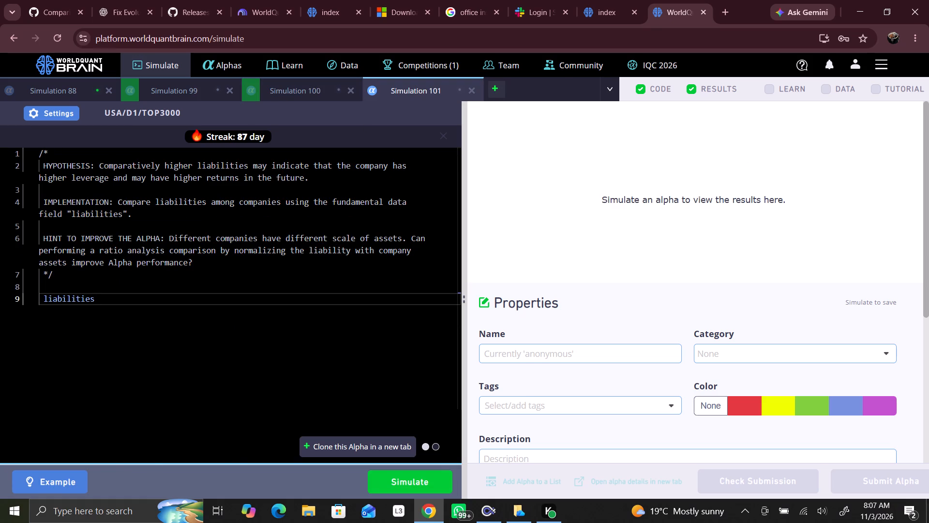
text(/assets)
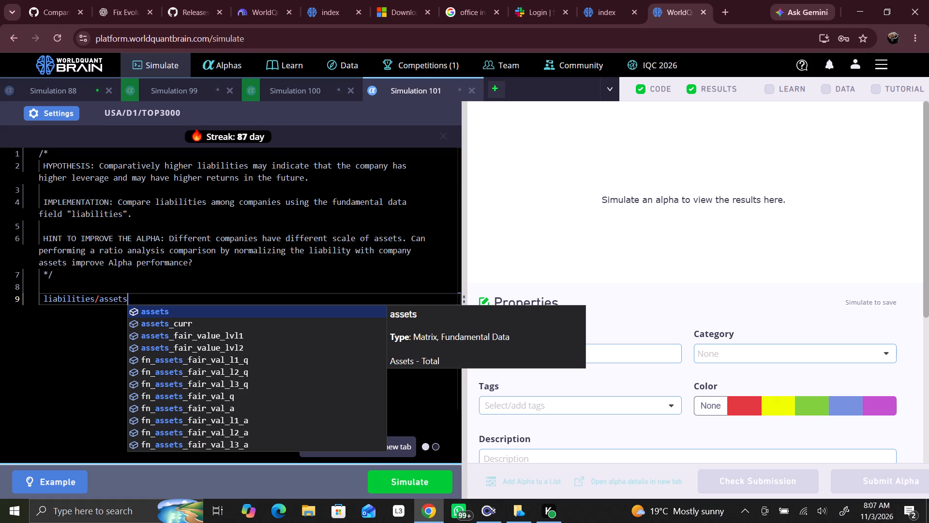
click(163, 313)
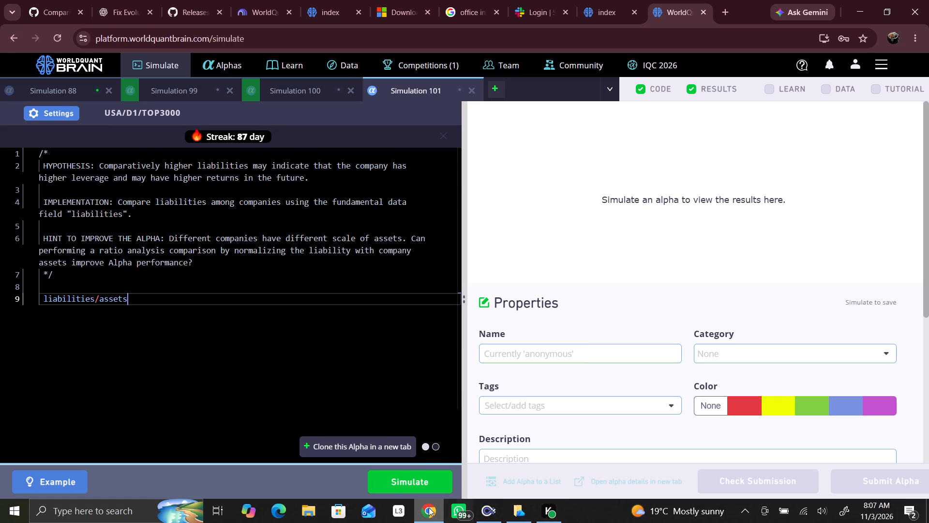
click(393, 479)
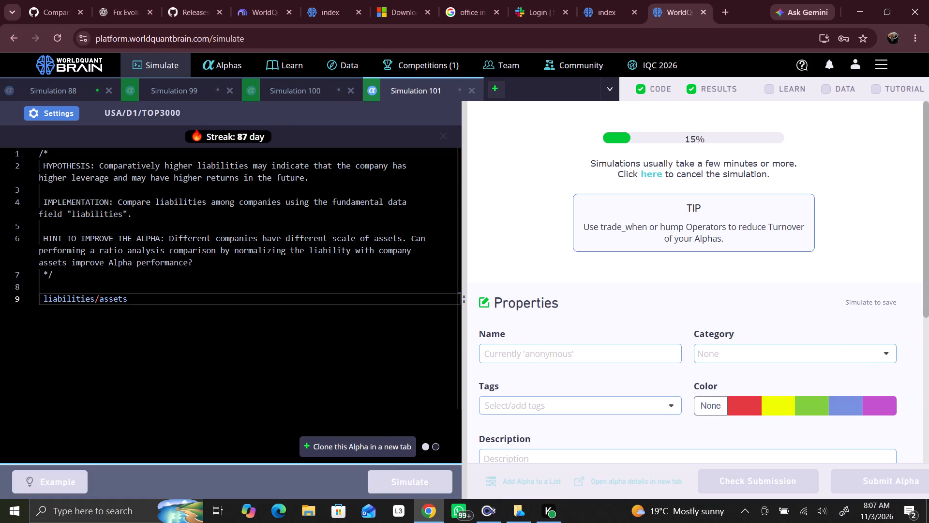
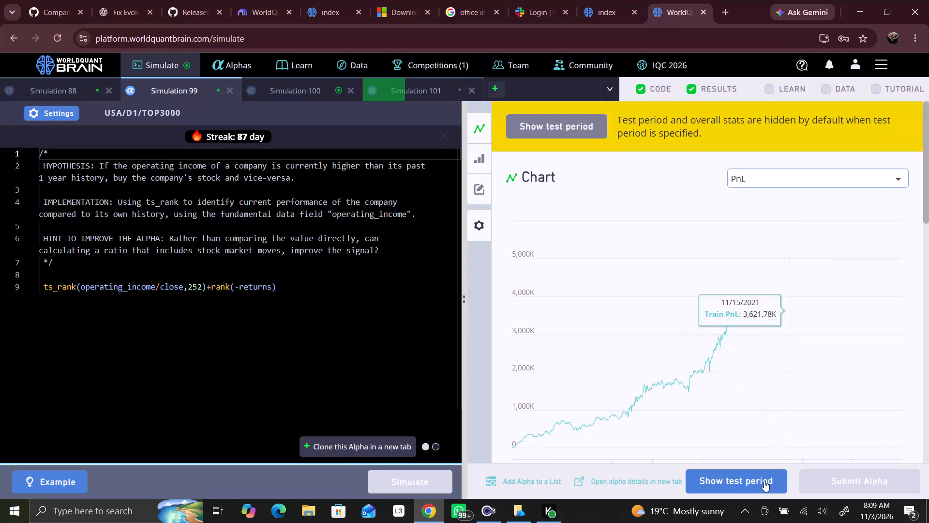
Show the test period for Simulation 99 and view its IS period summary with the yearly breakdown.
click(764, 481)
scroll(791, 339, down, 4)
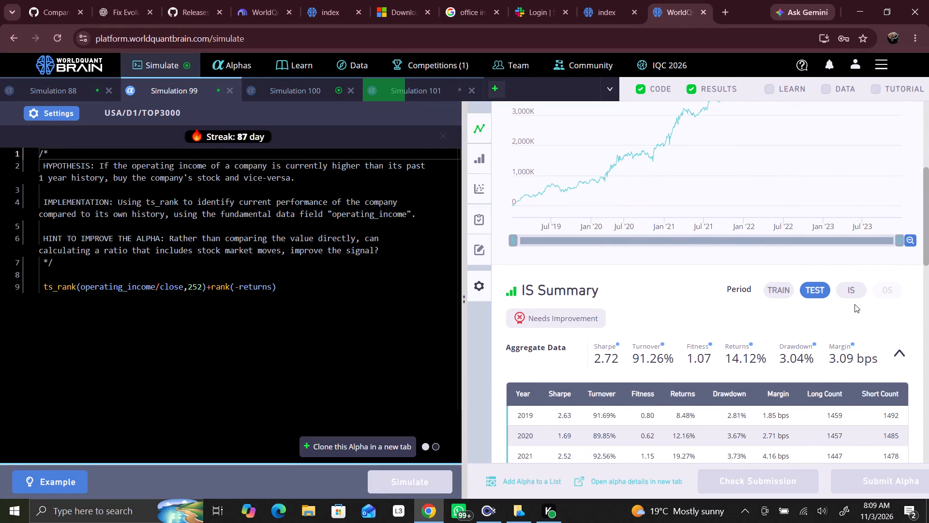
click(853, 290)
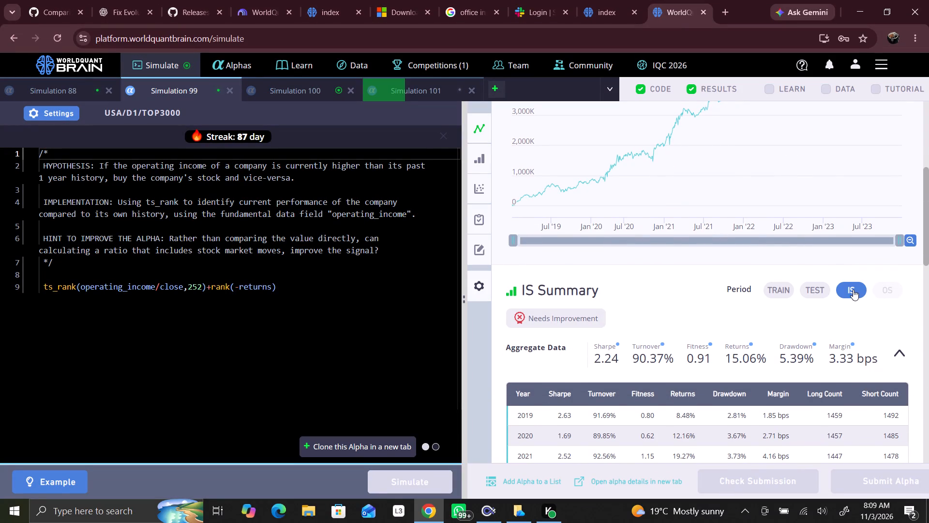
scroll(808, 331, down, 3)
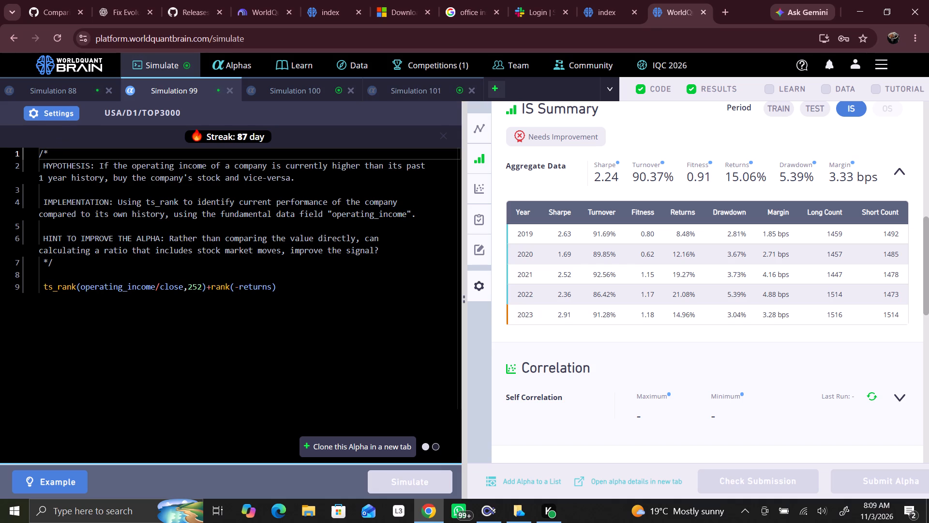
Change Simulation 99's second term to ts_rank(-returns,20), giving ts_rank(operating_income/close,252)+ts_rank(-returns,20), and simulate it.
click(213, 285)
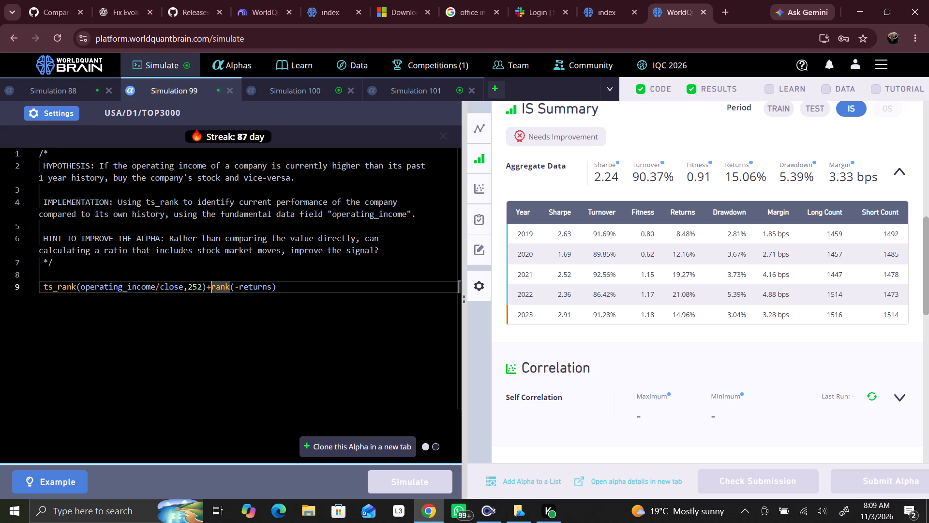
text(ts)
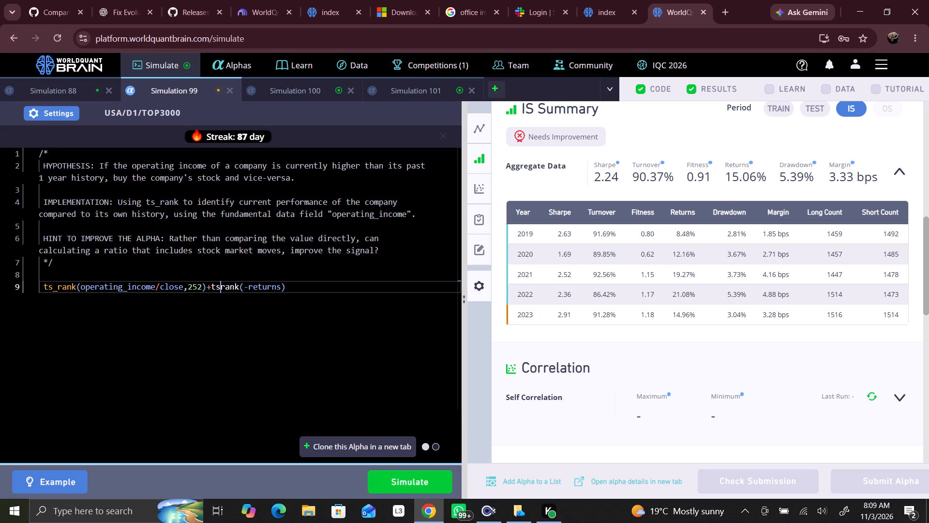
key(shift+underscore)
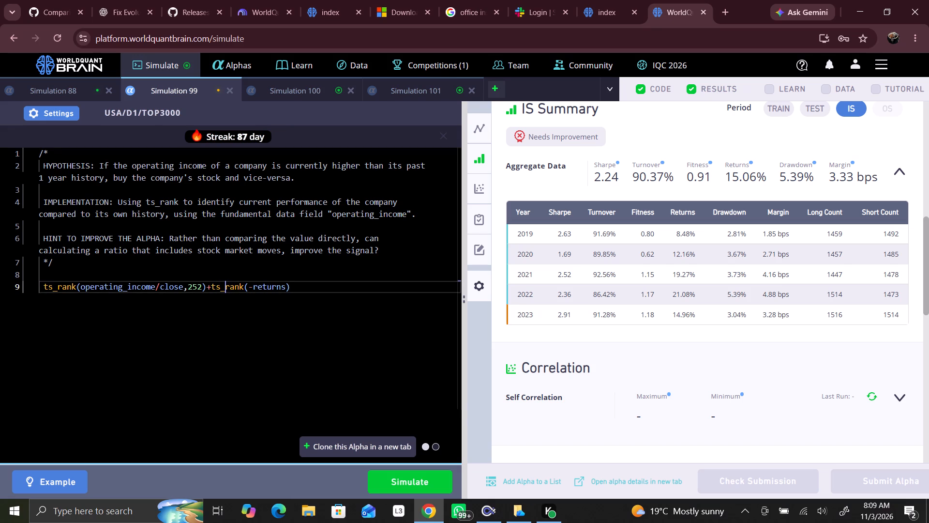
click(284, 287)
text(,20)
click(426, 487)
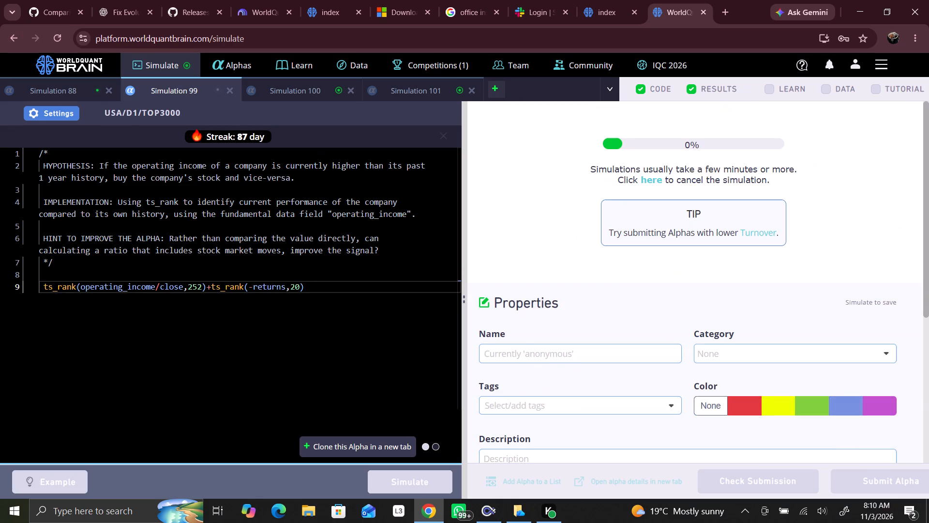
In Simulation 100, remove the division by close and set the lookback to 120, giving -ts_rank(fn_liab_fair_val_l1_a,120), and simulate it.
click(316, 92)
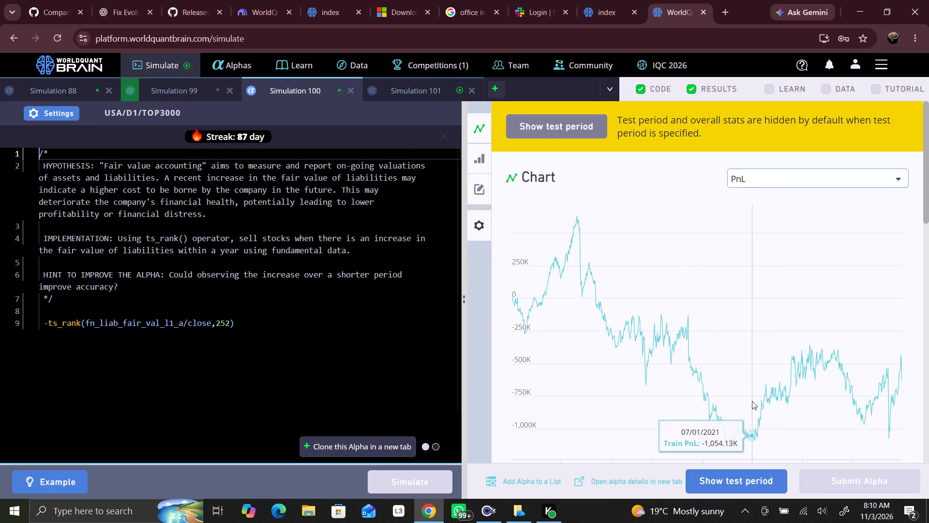
scroll(747, 400, up, 1)
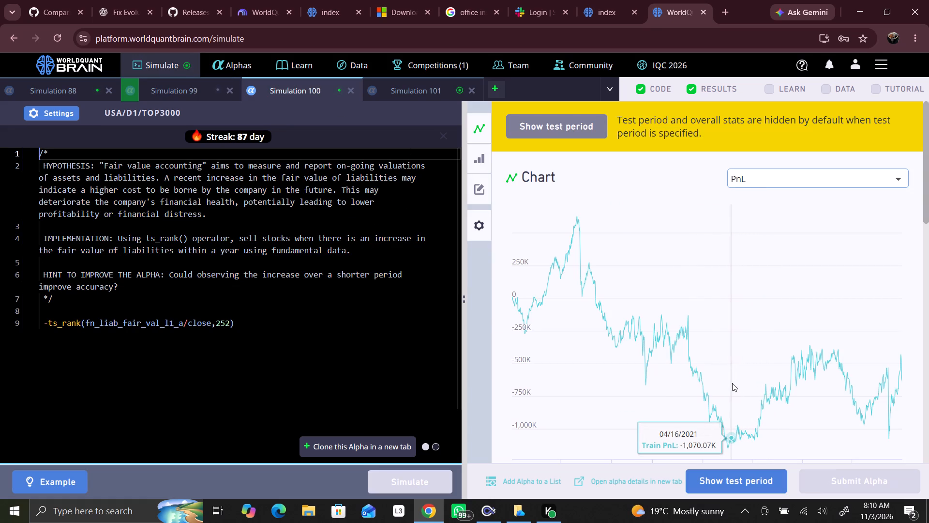
scroll(758, 396, down, 1)
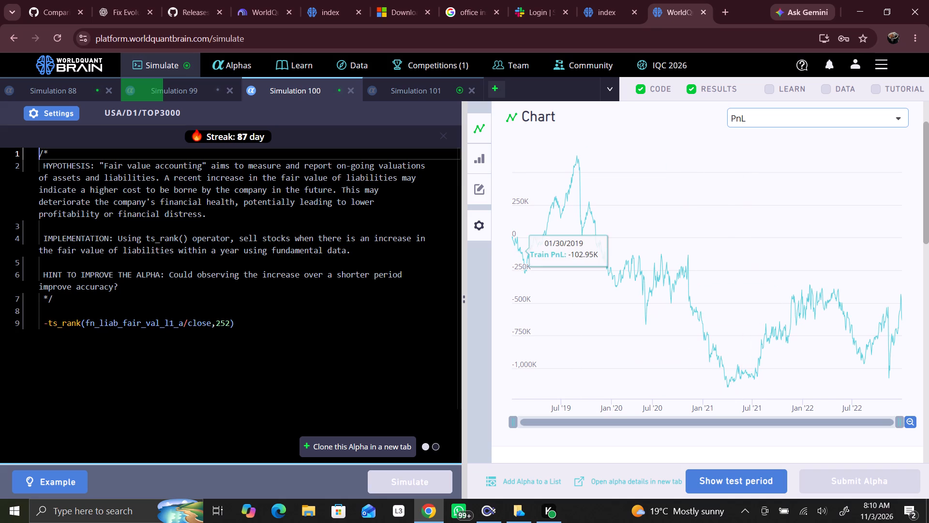
click(210, 323)
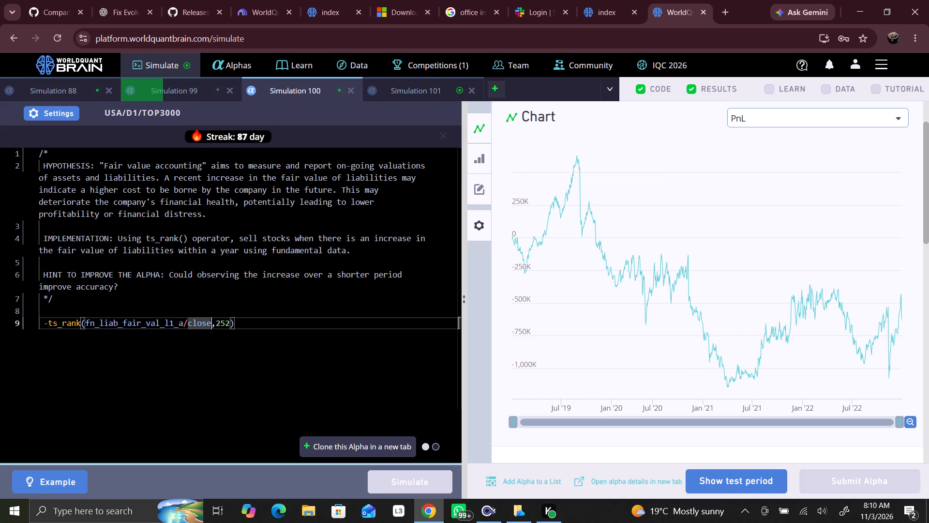
key(BackSpace)
key(BackSpace)
key(BackSpace)
key(BackSpace)
key(BackSpace)
key(BackSpace)
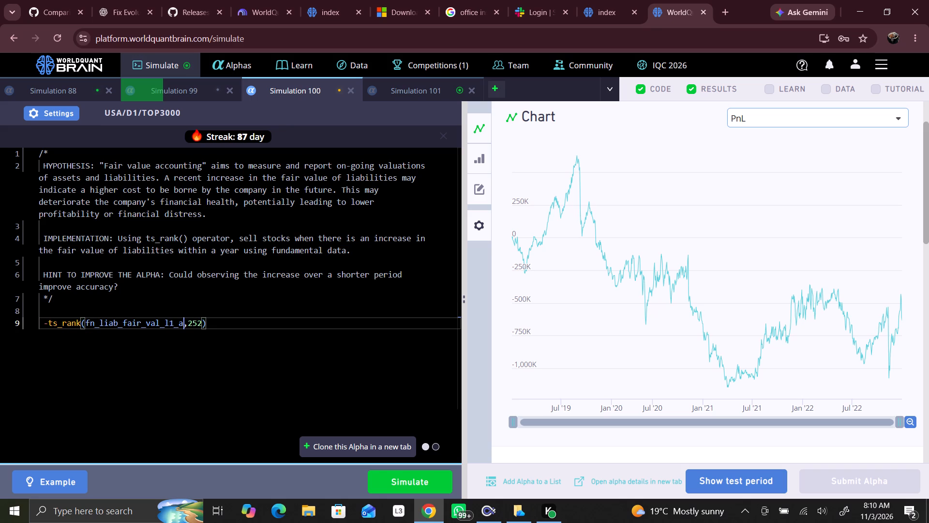
click(199, 320)
key(Right)
key(BackSpace)
key(BackSpace)
key(BackSpace)
key(1)
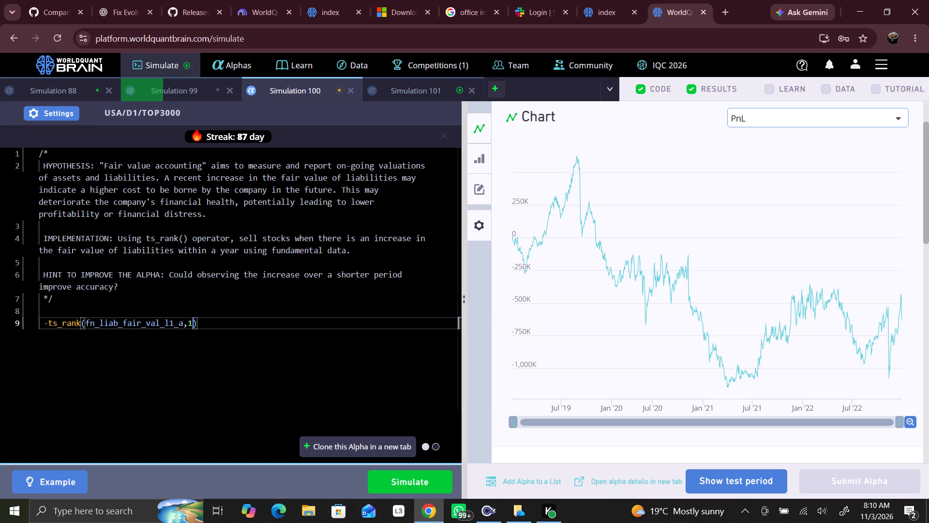
key(2)
key(0)
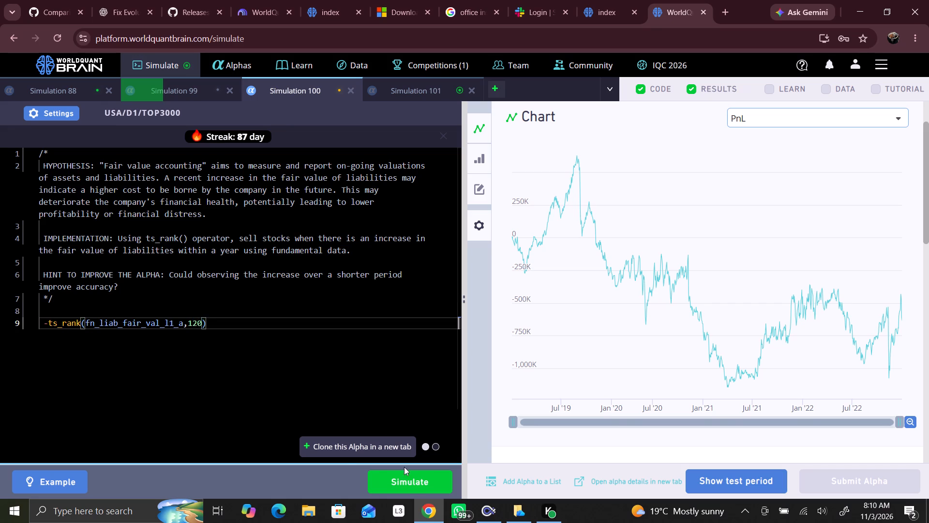
click(404, 467)
click(417, 482)
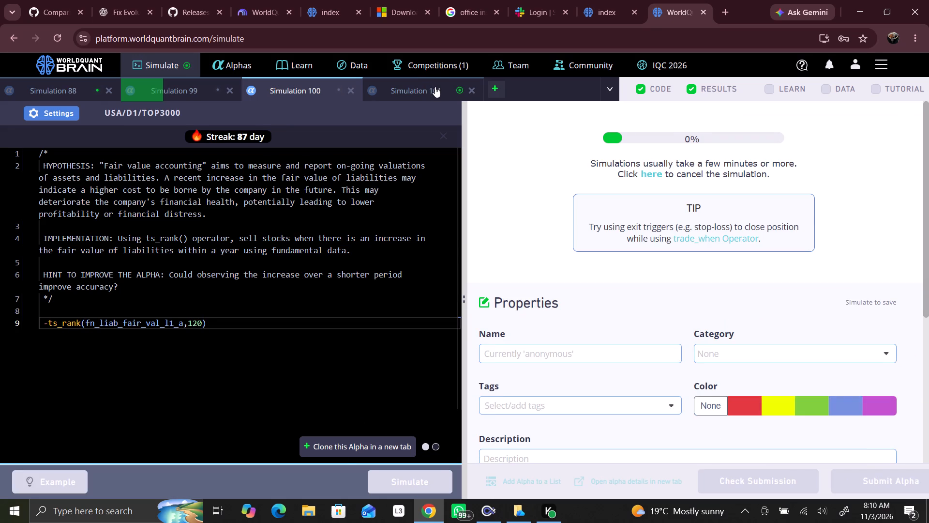
Show the test period for Simulation 101 and examine its IS period summary and yearly results.
click(435, 88)
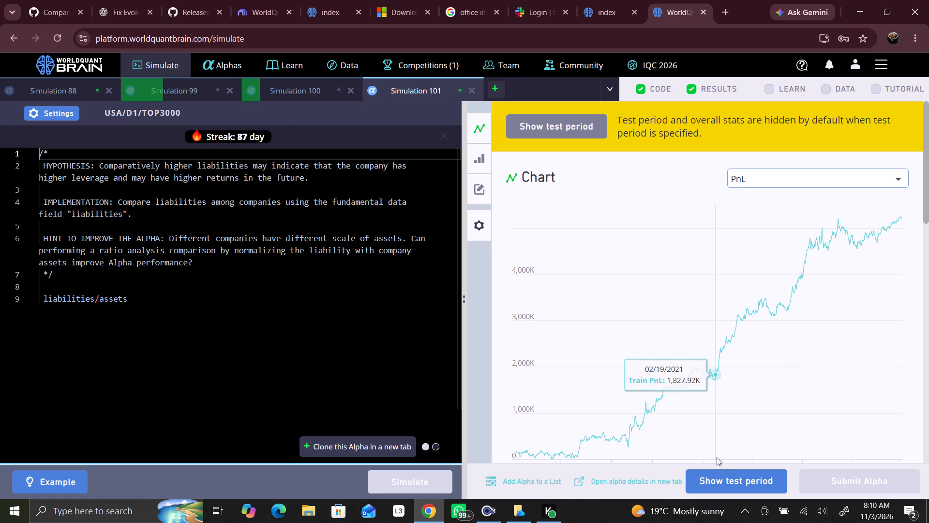
click(728, 486)
scroll(753, 343, down, 3)
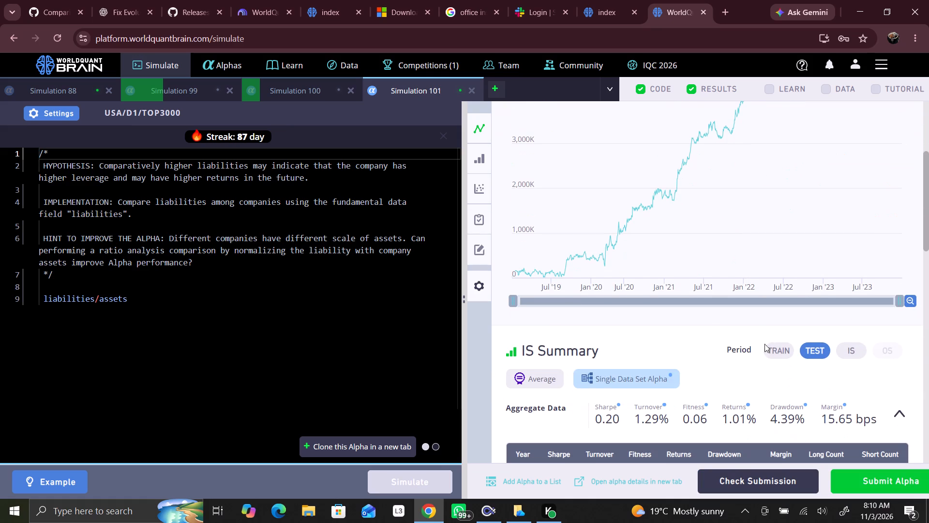
click(854, 349)
scroll(732, 359, down, 1)
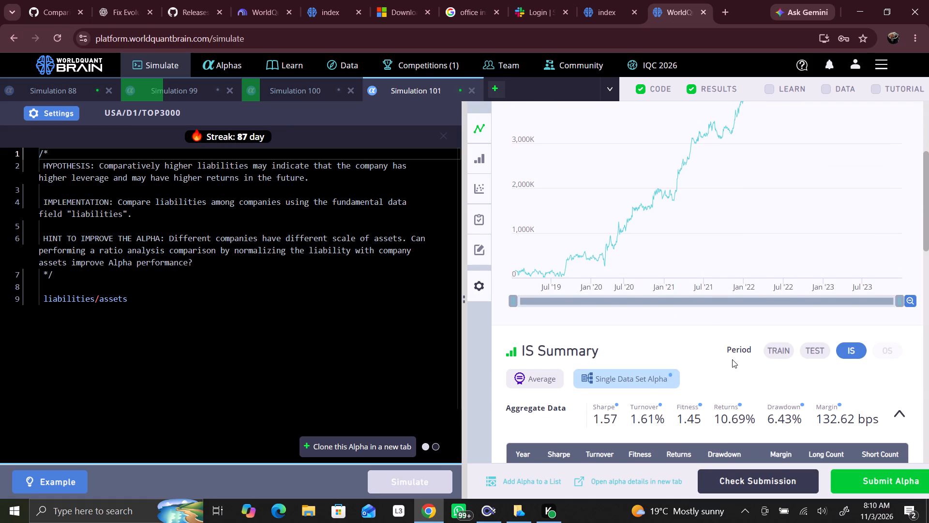
scroll(732, 359, down, 3)
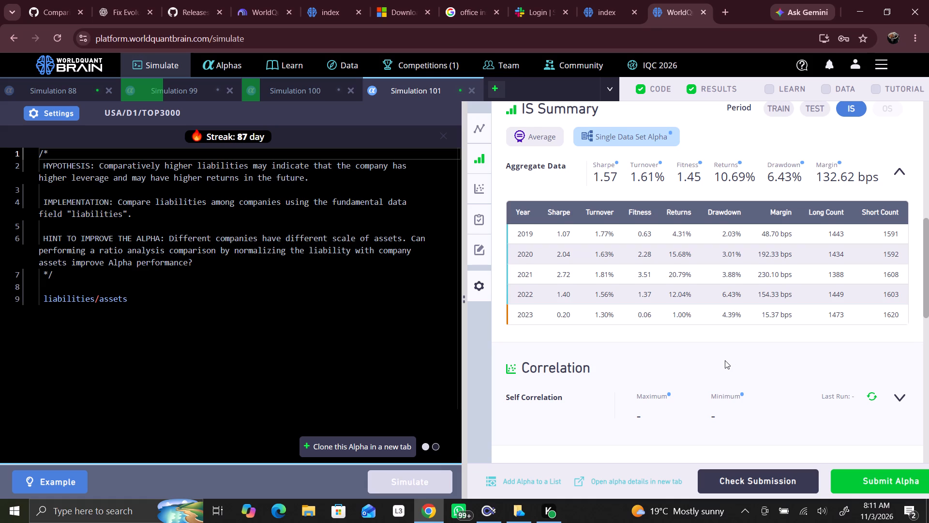
scroll(725, 360, up, 1)
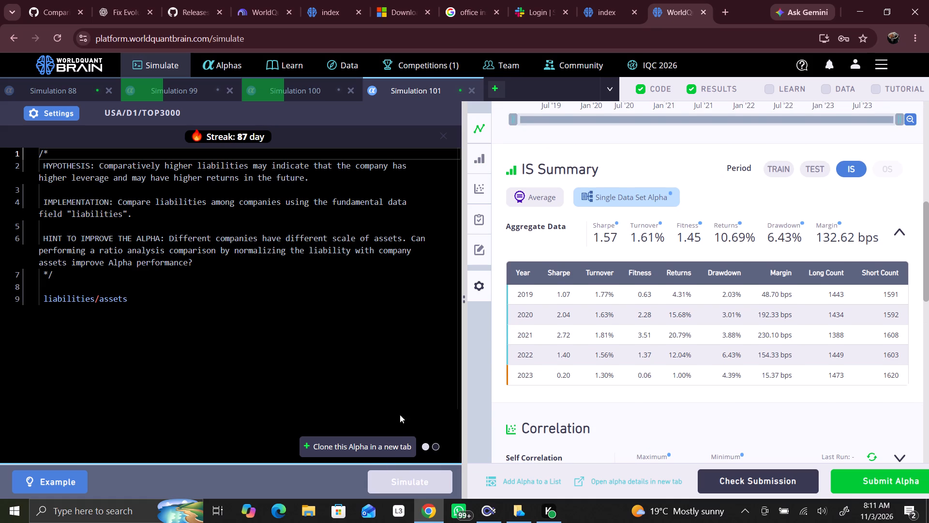
Close Simulation 101 and create a new simulation loaded with the after-tax foreign currency gain example.
click(474, 90)
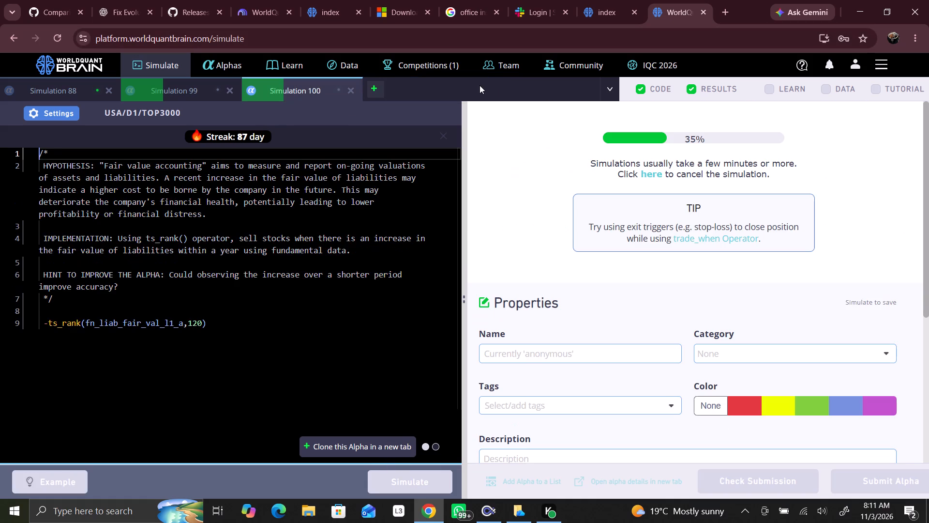
click(372, 87)
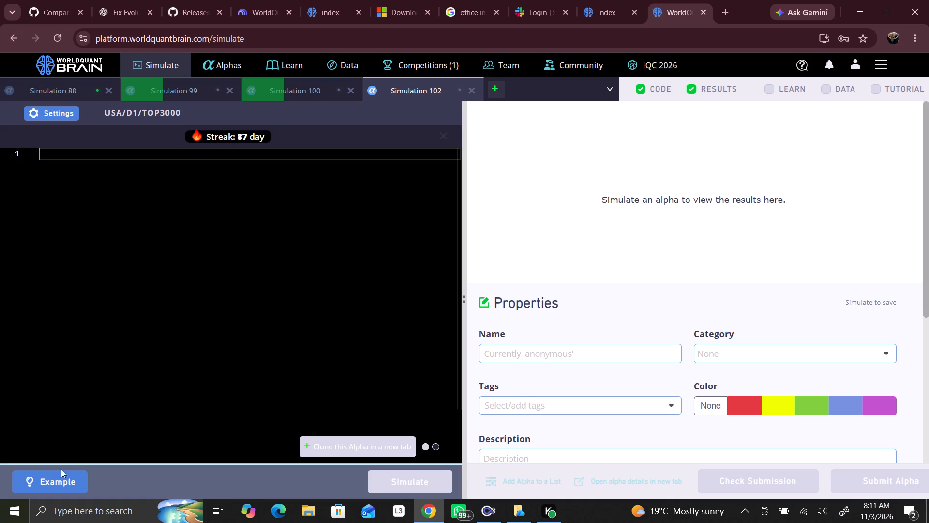
click(60, 477)
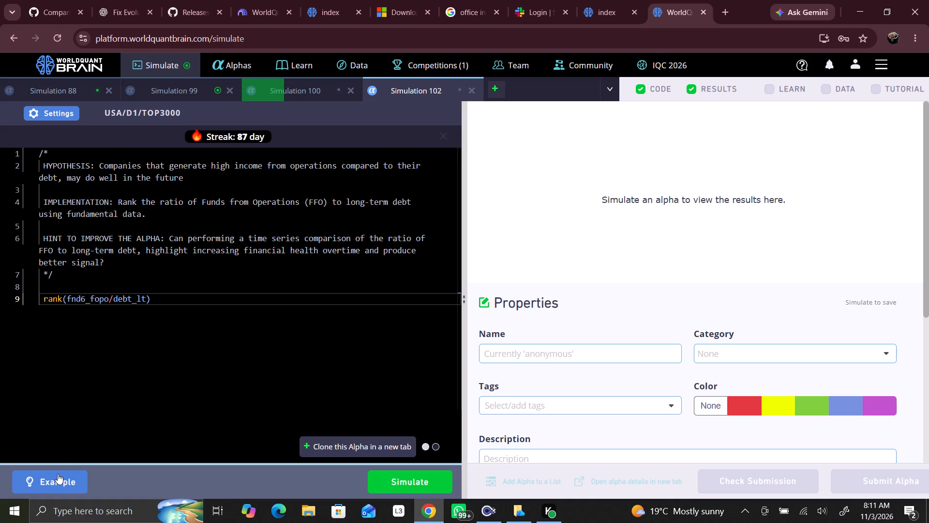
click(61, 476)
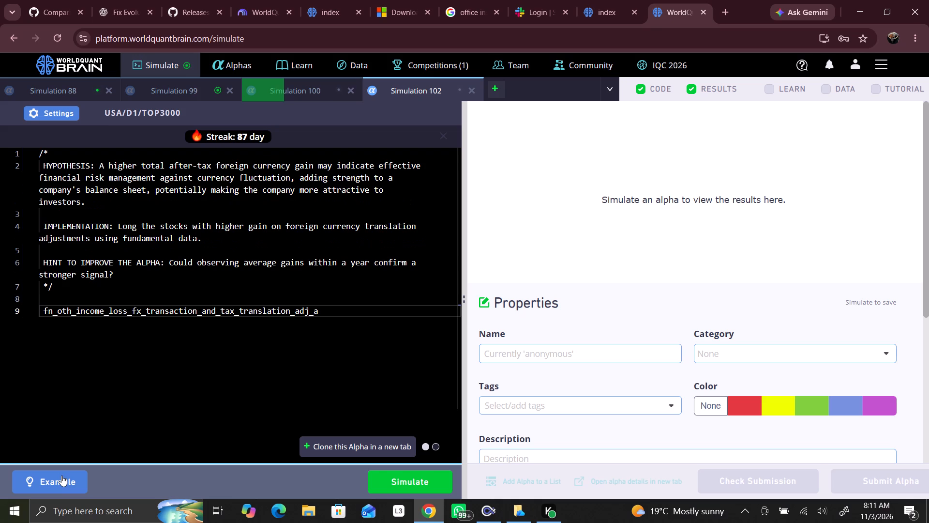
In Simulation 102, wrap the field in a 252-day ts_rank, giving ts_rank(fn_oth_income_loss_fx_transaction_and_tax_translation_adj_a,252), and simulate it.
click(356, 310)
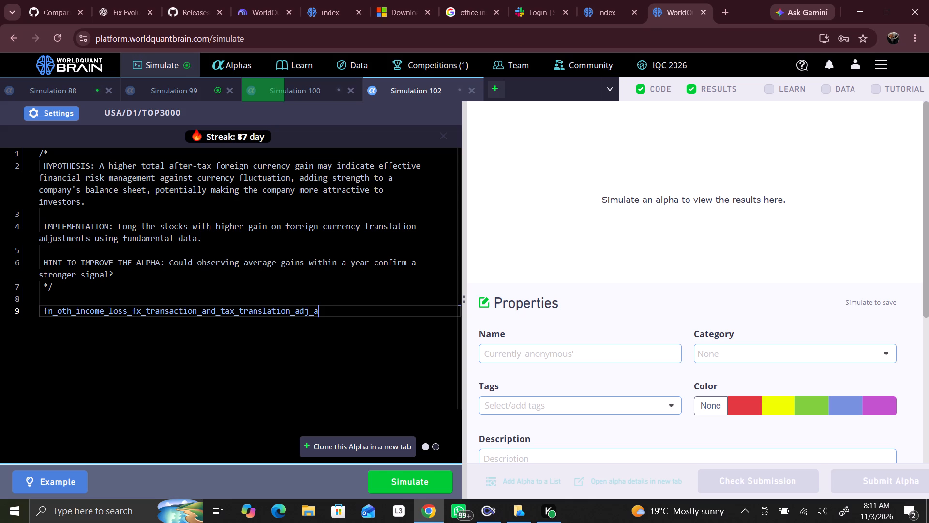
click(47, 315)
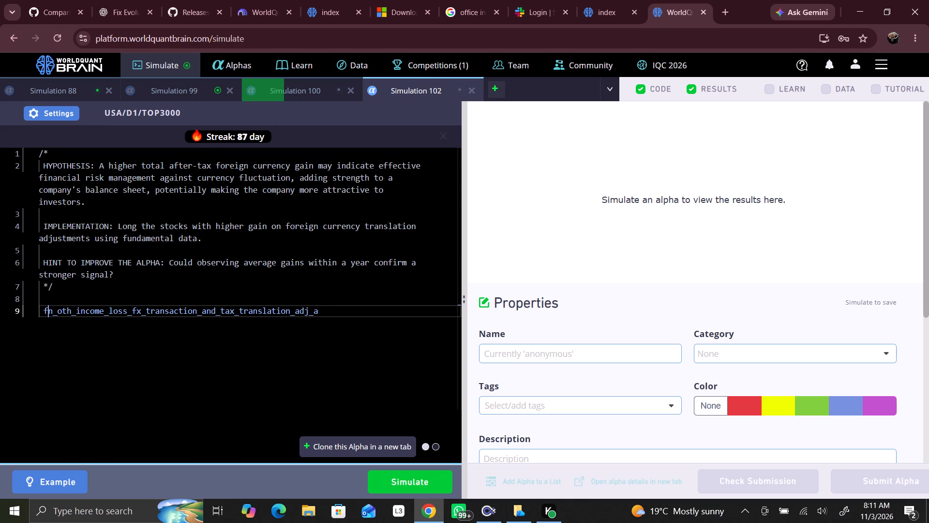
click(43, 313)
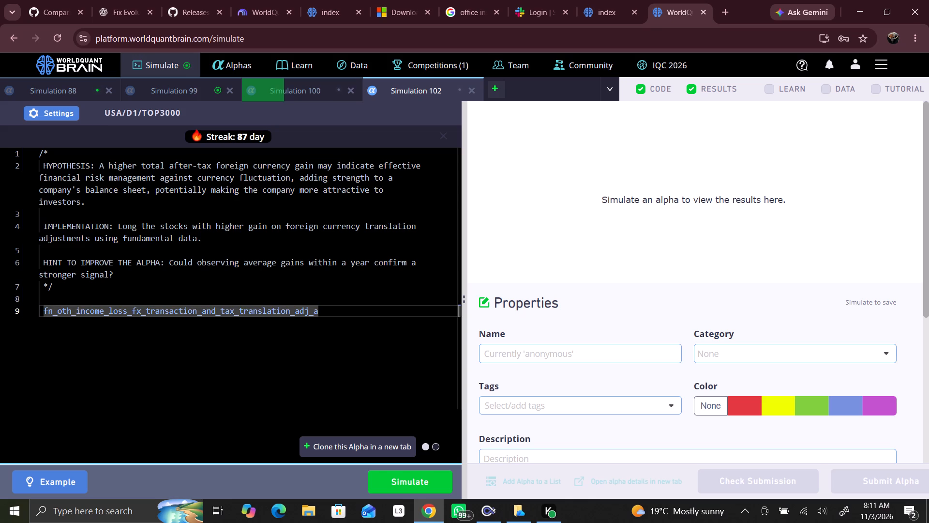
key(t)
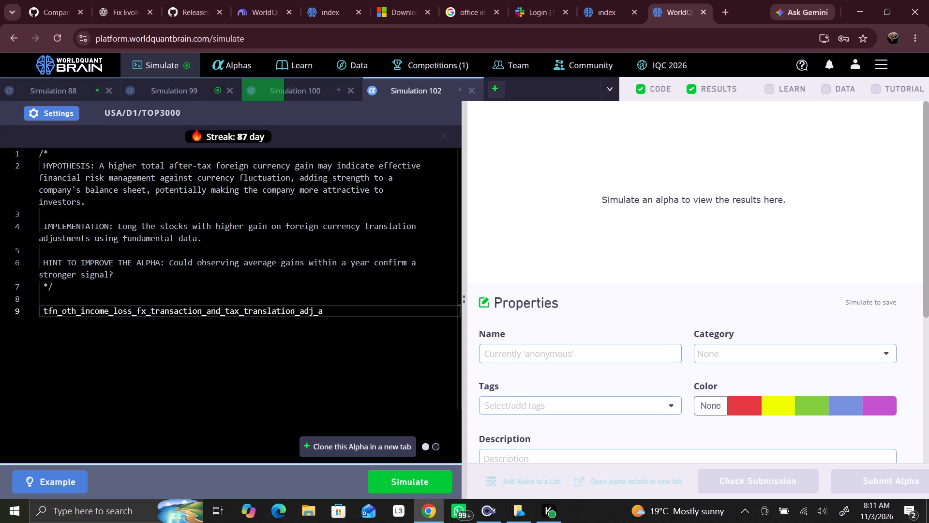
key(s)
key(shift+underscore)
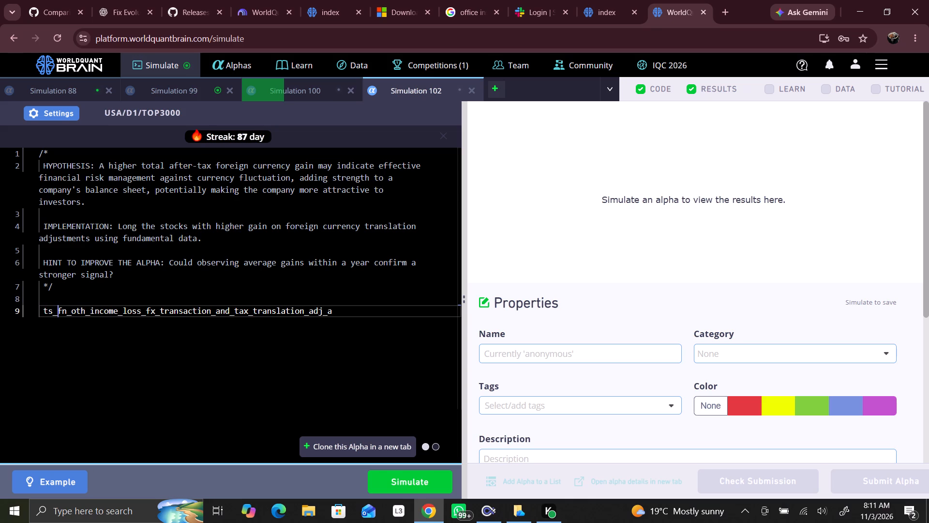
text(rank)
key(shift+parenleft)
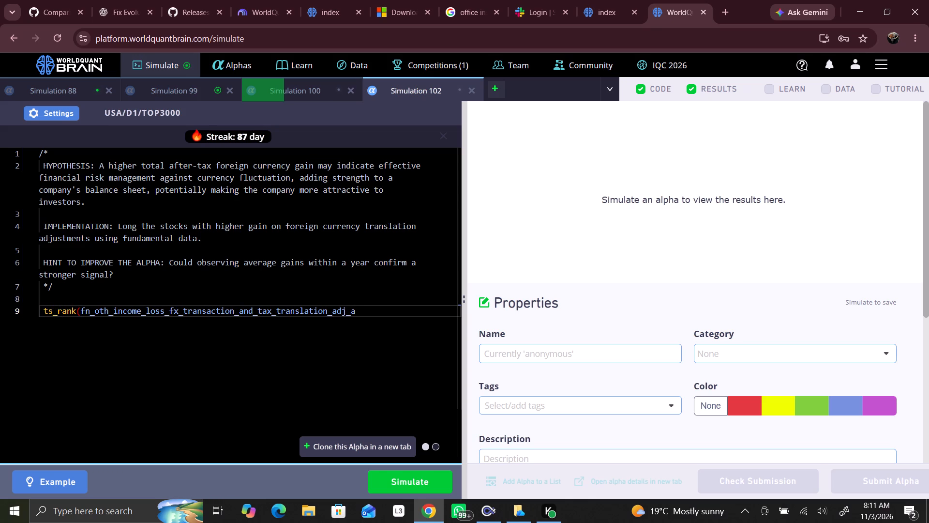
click(369, 317)
text(,252)
key(shift+parenright)
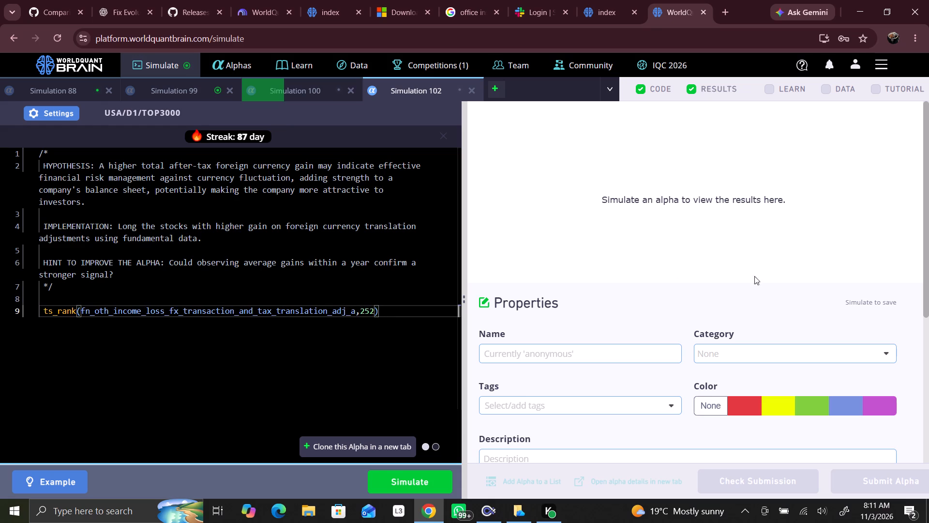
click(420, 486)
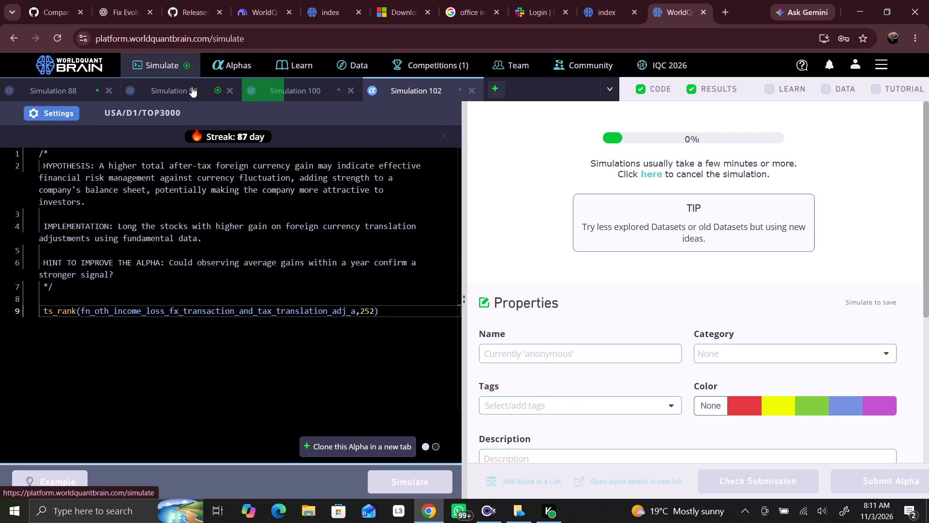
Show the test period for Simulation 99 and examine its IS period summary and yearly results.
click(160, 95)
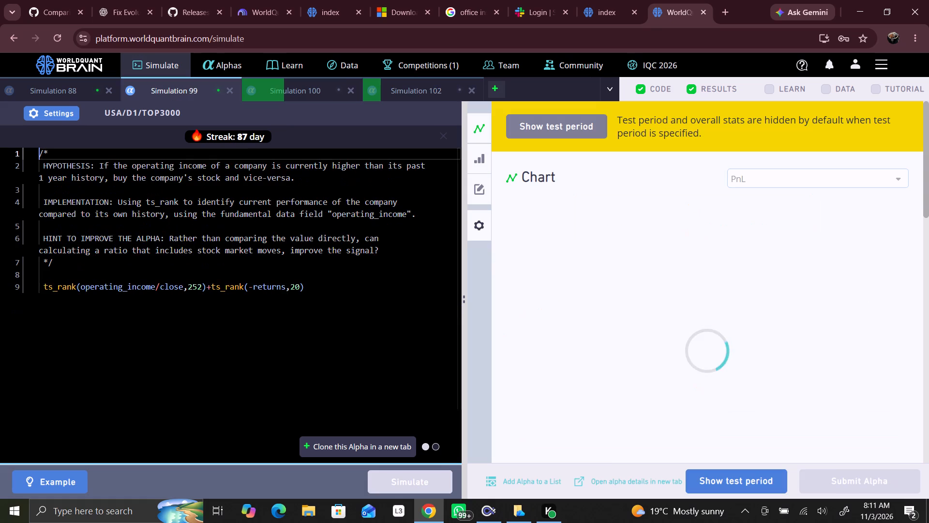
click(746, 479)
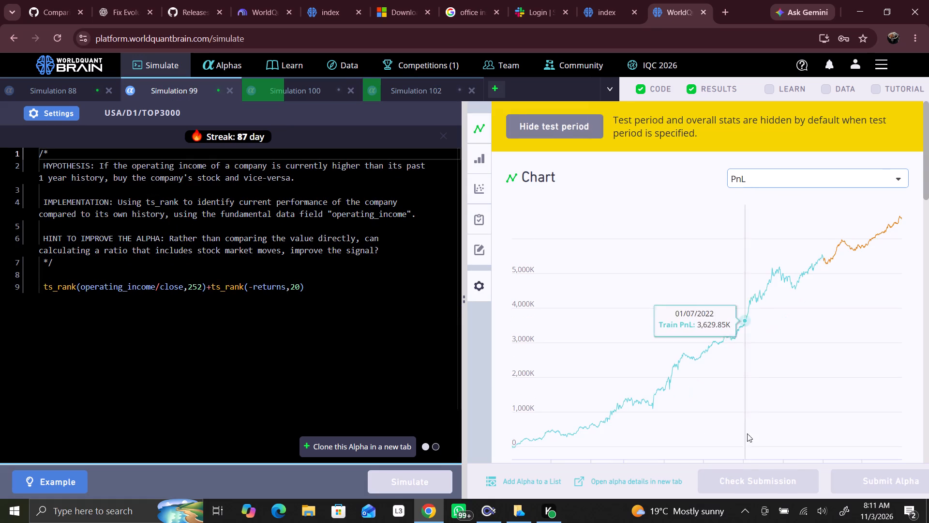
scroll(758, 356, down, 3)
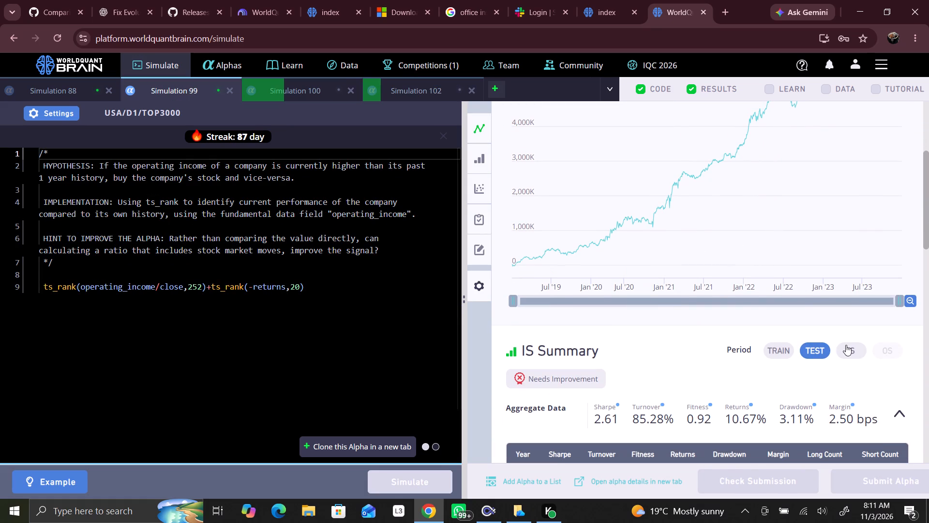
click(860, 344)
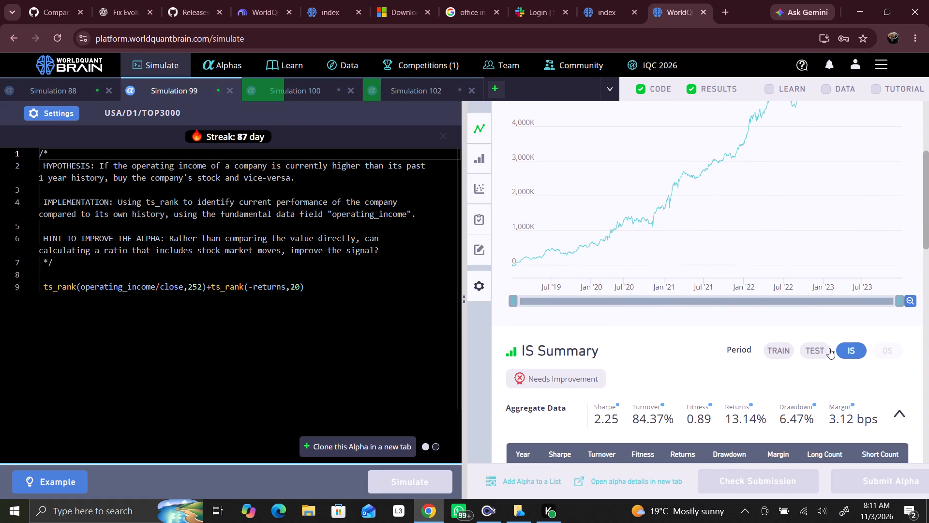
scroll(792, 363, down, 2)
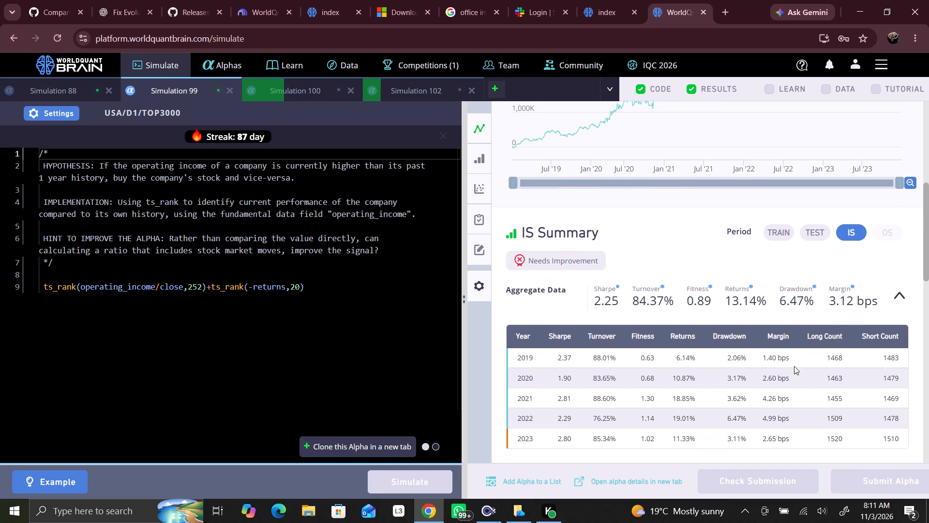
scroll(794, 366, down, 2)
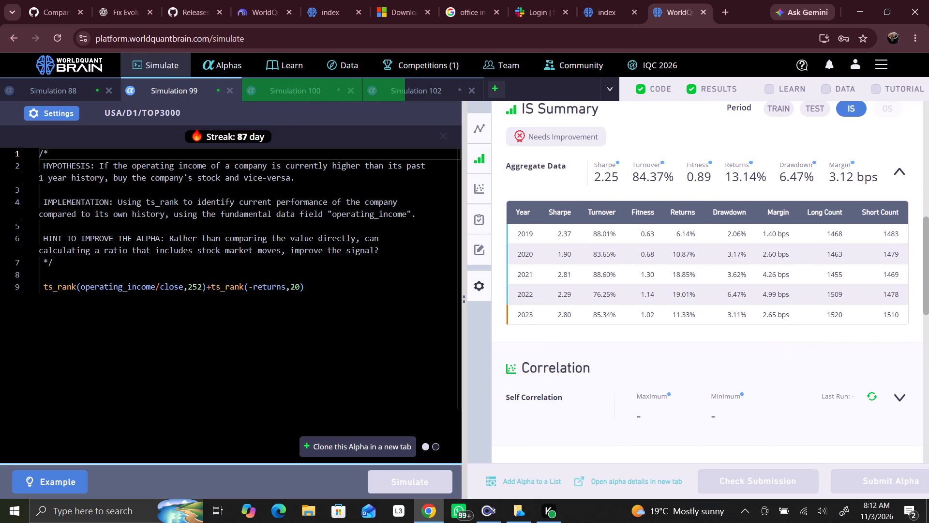
right_click(113, 192)
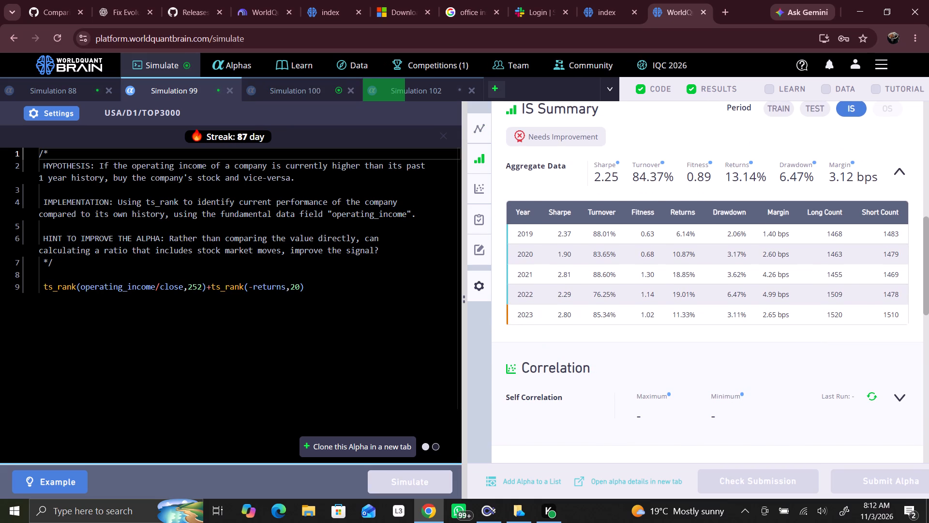
click(136, 345)
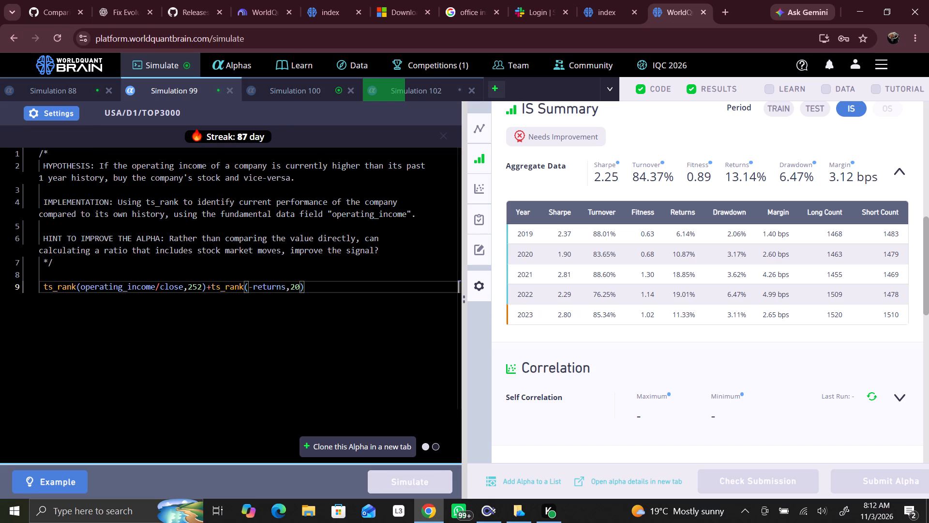
Set Simulation 99's decay to 4 in its simulation settings and apply the change.
click(72, 115)
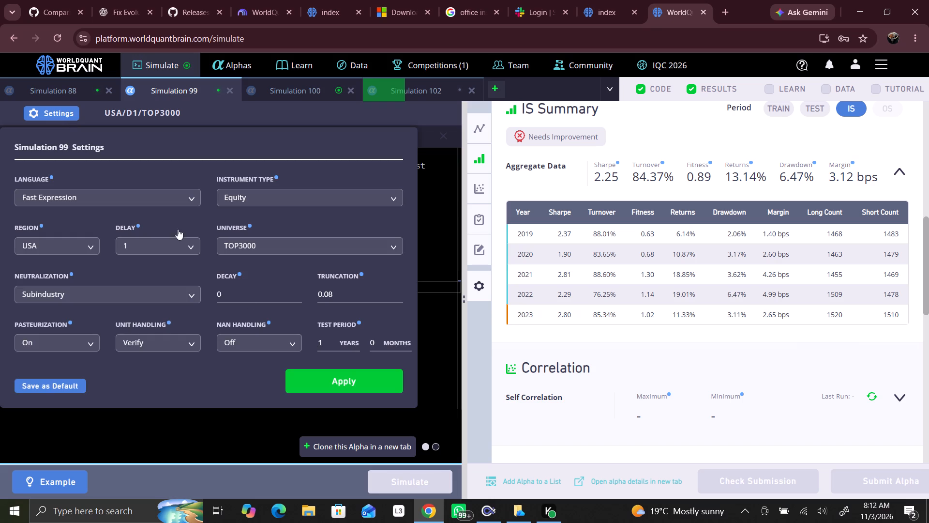
click(251, 303)
click(250, 295)
key(BackSpace)
key(4)
click(318, 376)
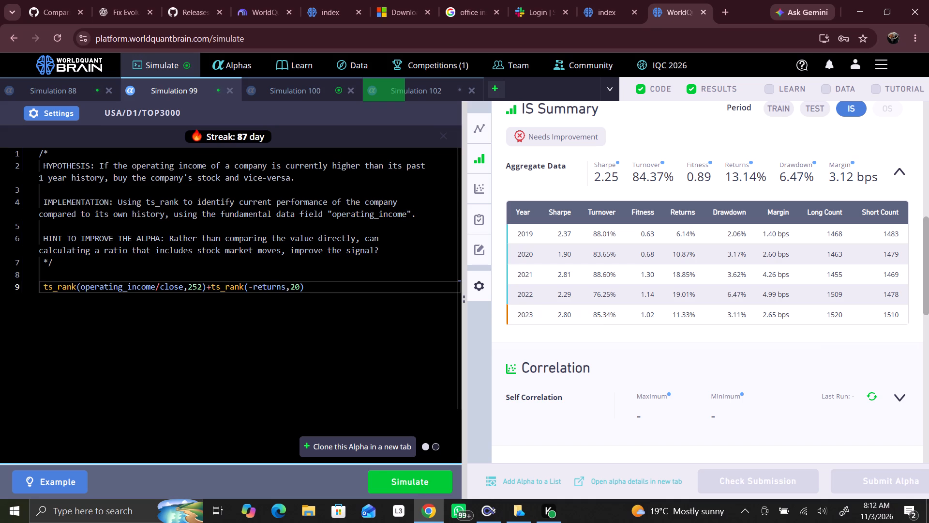
Change Simulation 99's second term to rank(-returns), giving ts_rank(operating_income/close,252)+rank(-returns), and simulate it.
click(225, 288)
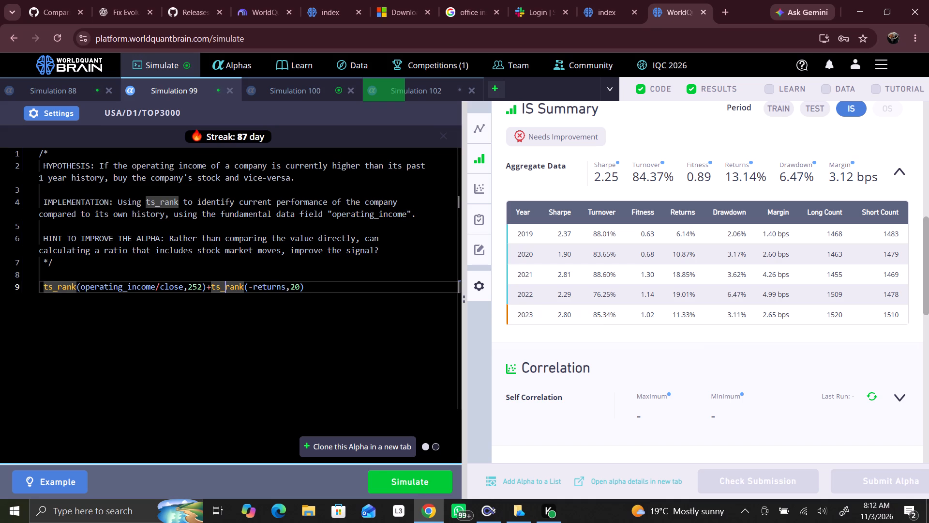
key(BackSpace)
key(BackSpace)
key(BackSpace)
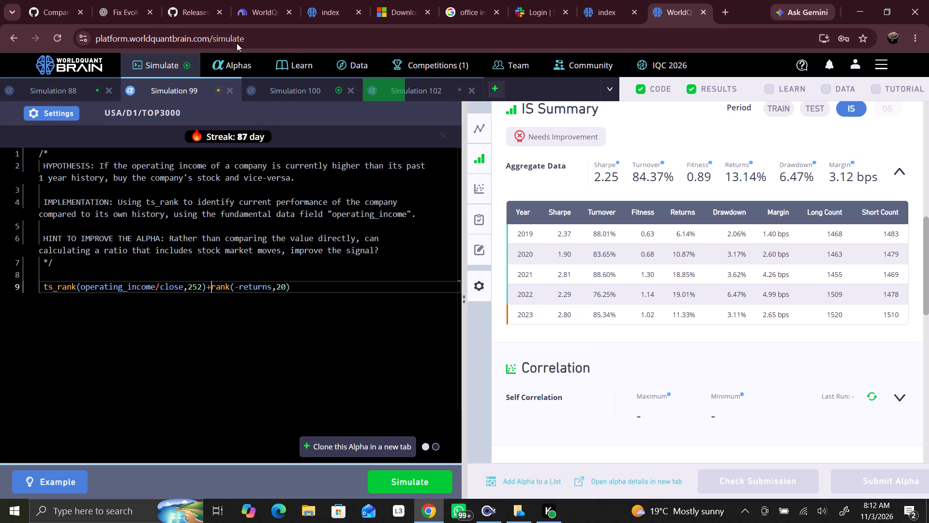
click(283, 288)
key(BackSpace)
key(BackSpace)
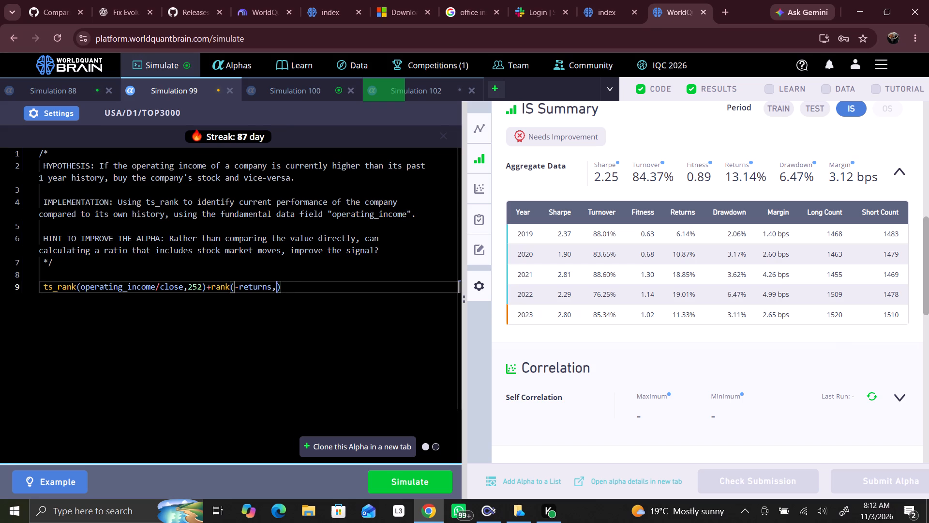
key(BackSpace)
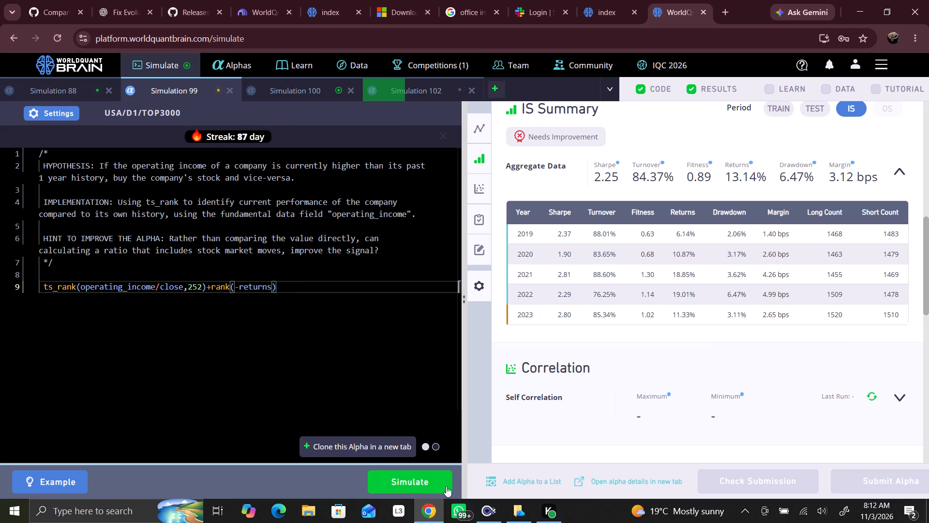
click(440, 485)
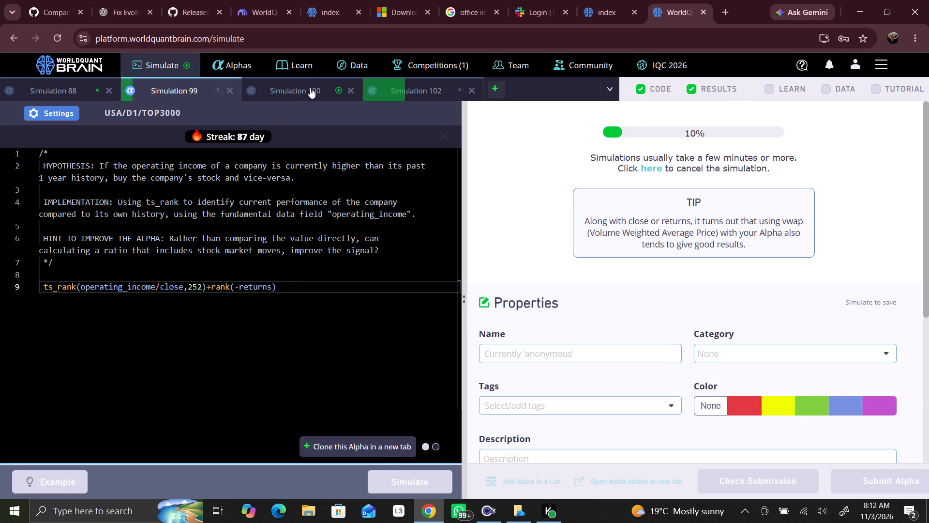
Show the test period for Simulation 100 and examine its IS period aggregate results.
click(312, 89)
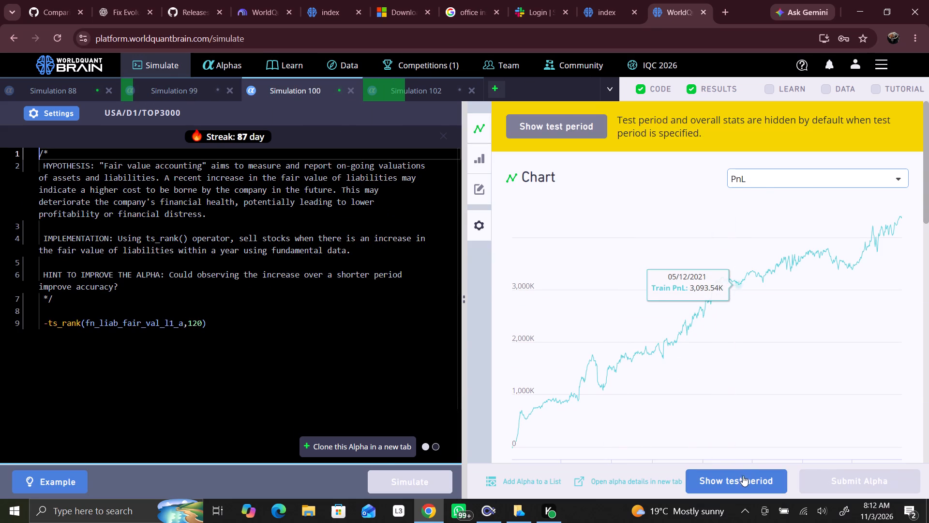
click(743, 477)
scroll(731, 320, down, 3)
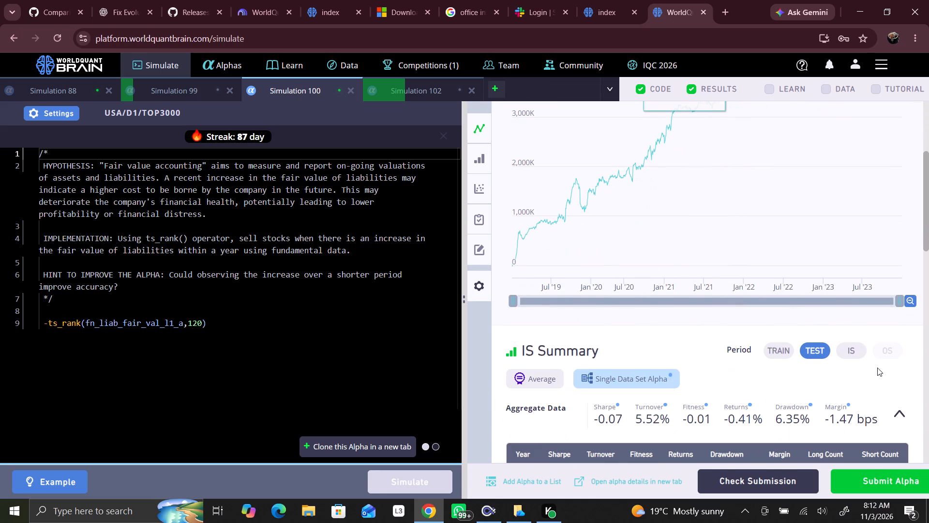
click(851, 353)
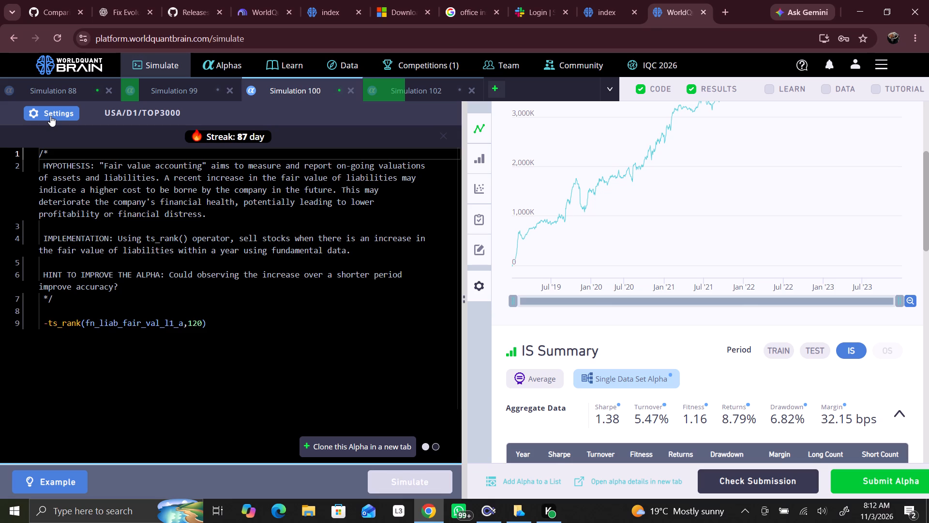
Add a rank(returns) term to Simulation 100, giving -ts_rank(fn_liab_fair_val_l1_a,120)+rank(returns), and simulate it.
click(215, 325)
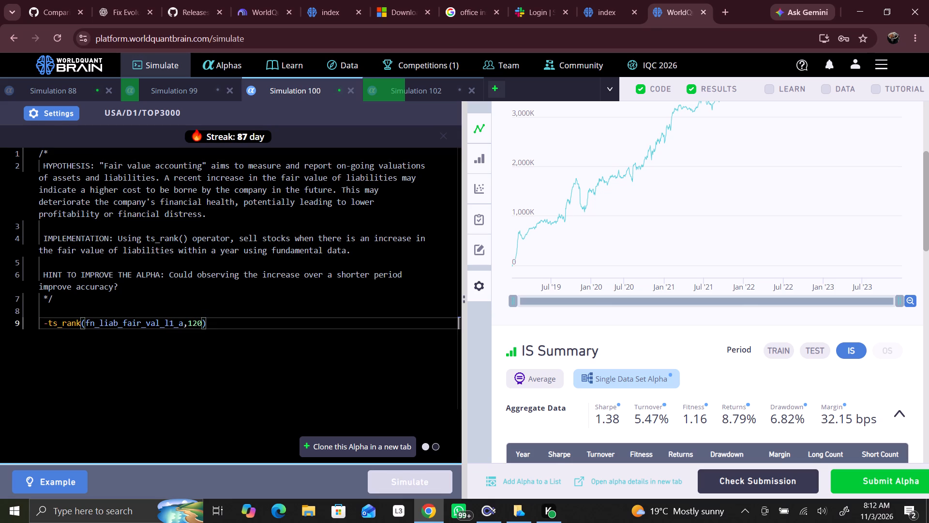
text(+ra)
text(nk)
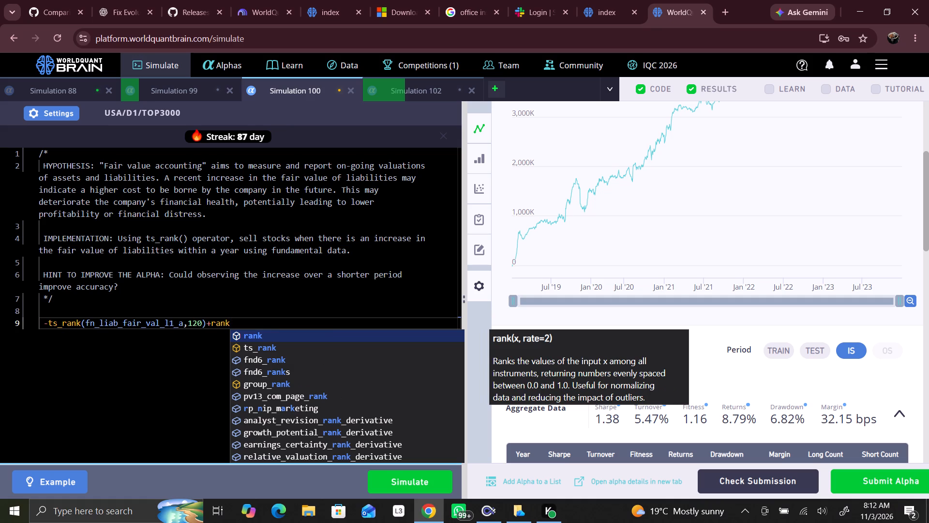
key(shift+parenleft)
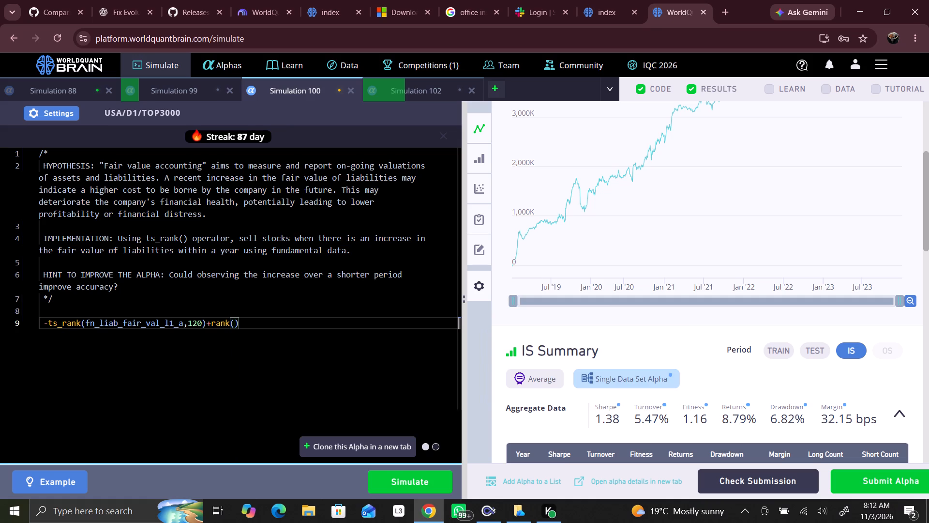
text(retu)
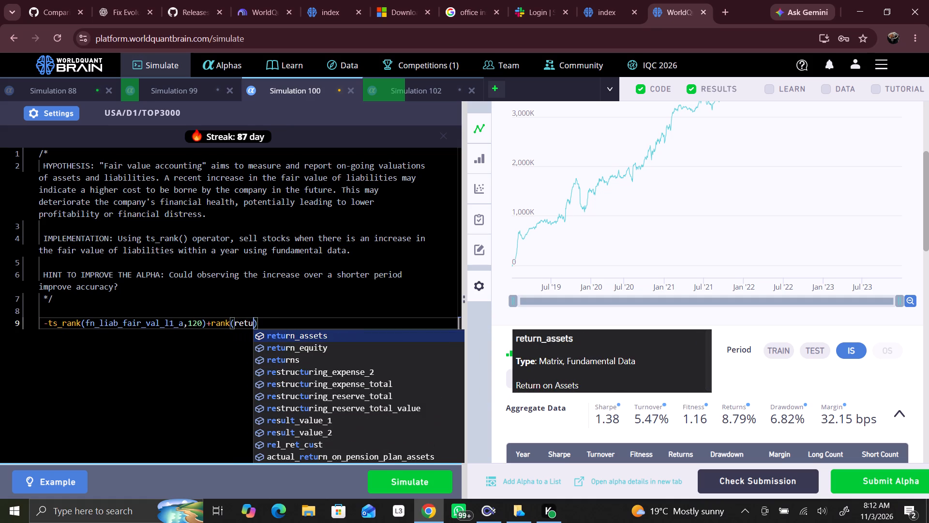
click(298, 363)
click(439, 485)
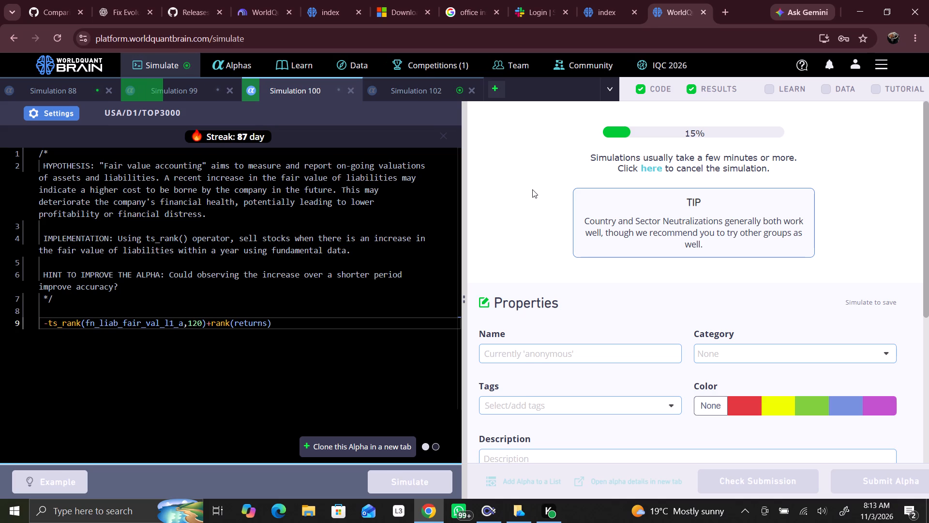
Show the test period for Simulation 102 and examine its IS period aggregate results.
click(430, 90)
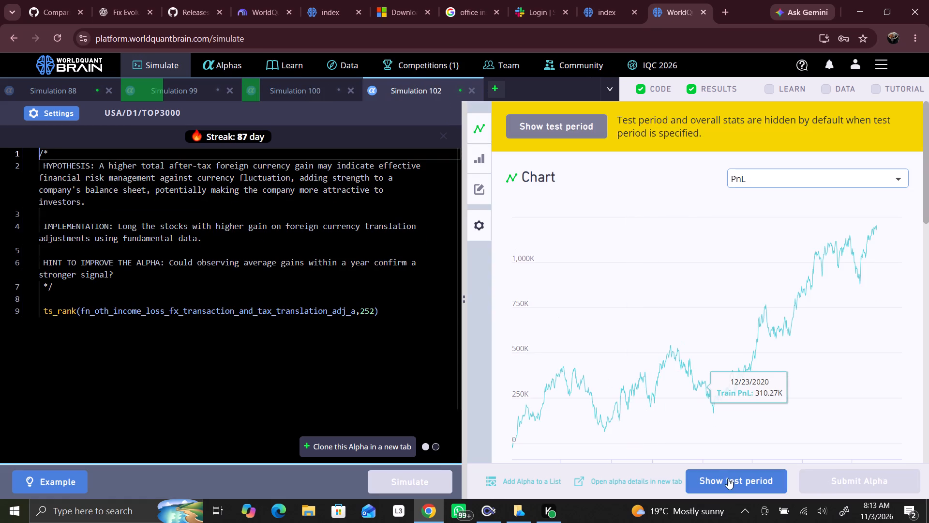
click(734, 483)
scroll(805, 337, down, 10)
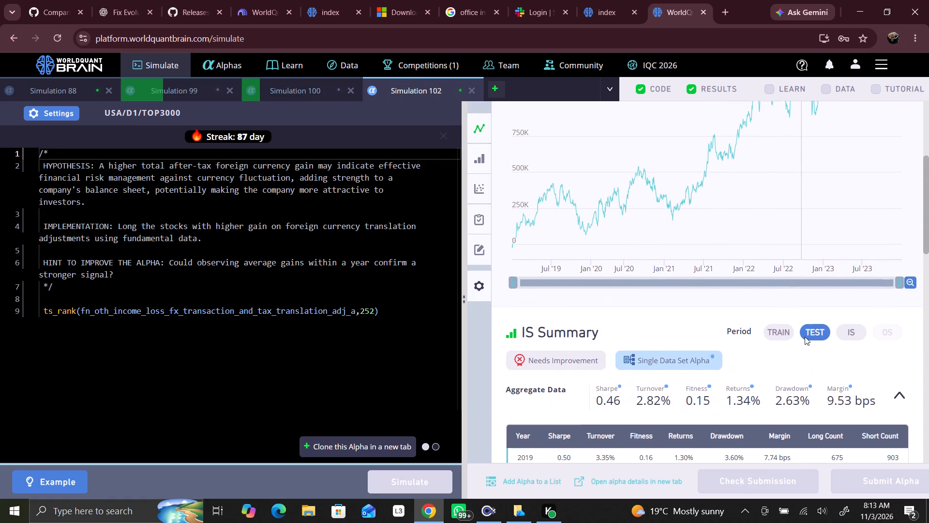
click(852, 325)
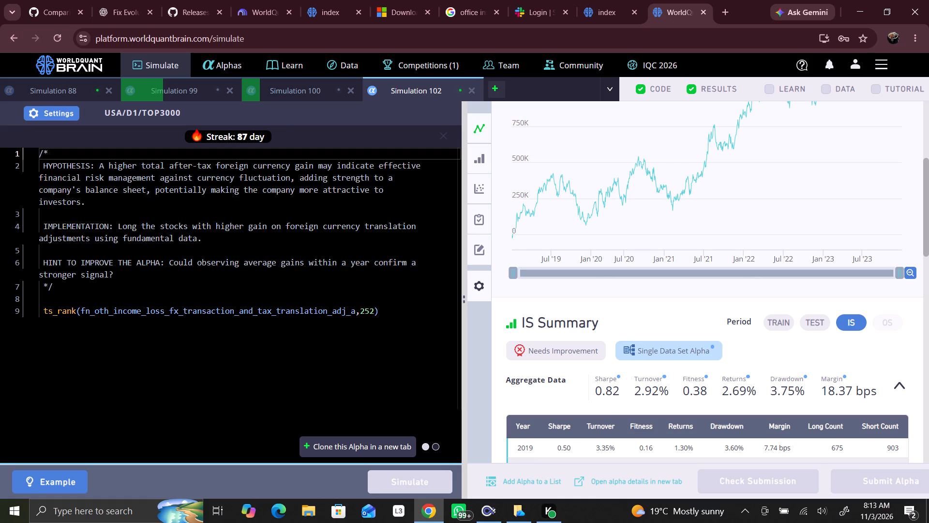
Replace Simulation 102's ts_rank operator with ts_mean, giving ts_mean(fn_oth_income_loss_fx_transaction_and_tax_translation_adj_a,252), and simulate it.
click(75, 308)
key(BackSpace)
key(BackSpace)
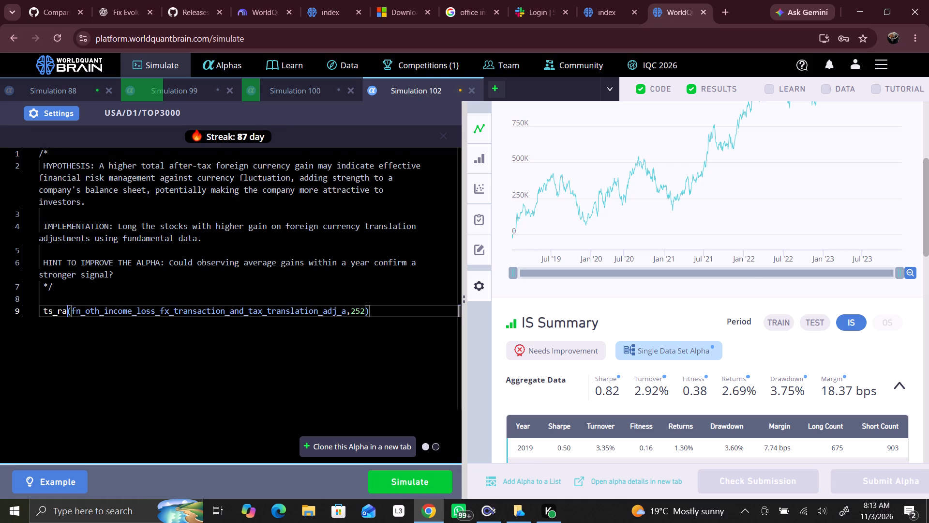
key(BackSpace)
key(BackSpace)
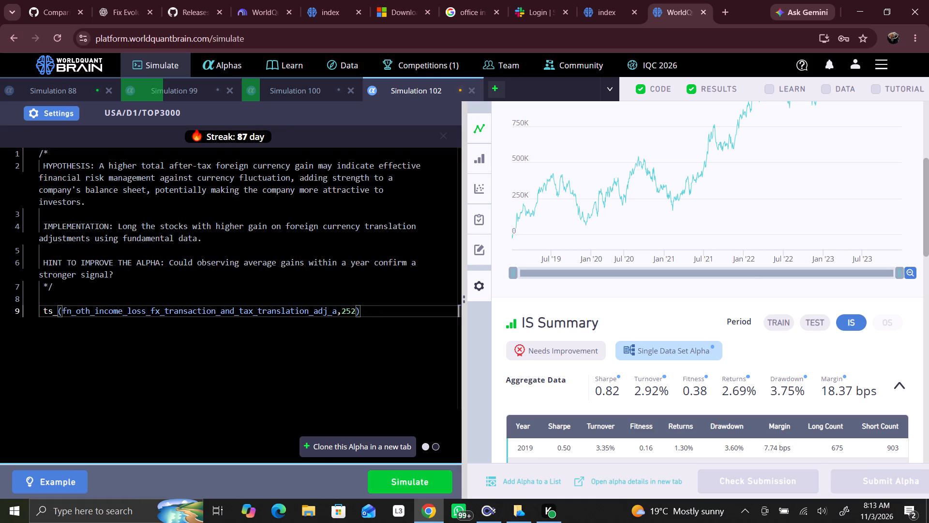
text(me)
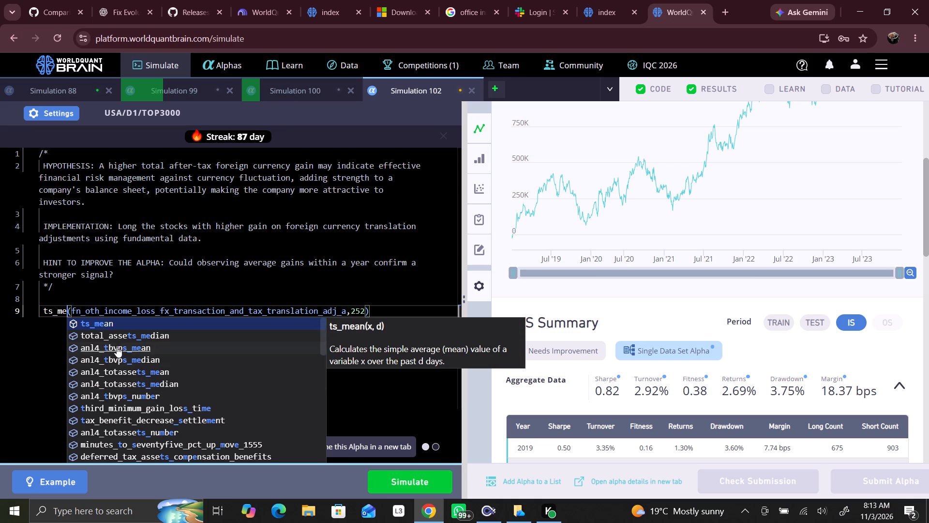
click(109, 322)
click(388, 481)
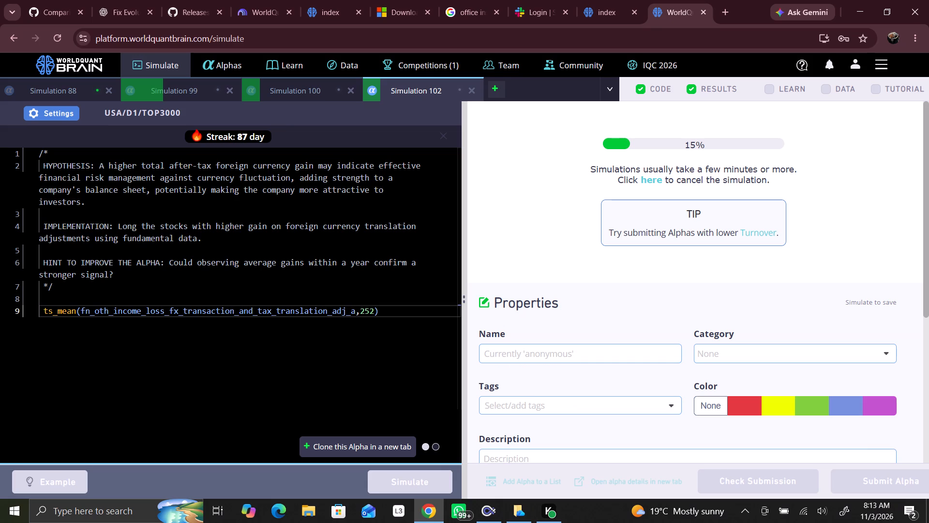
click(429, 291)
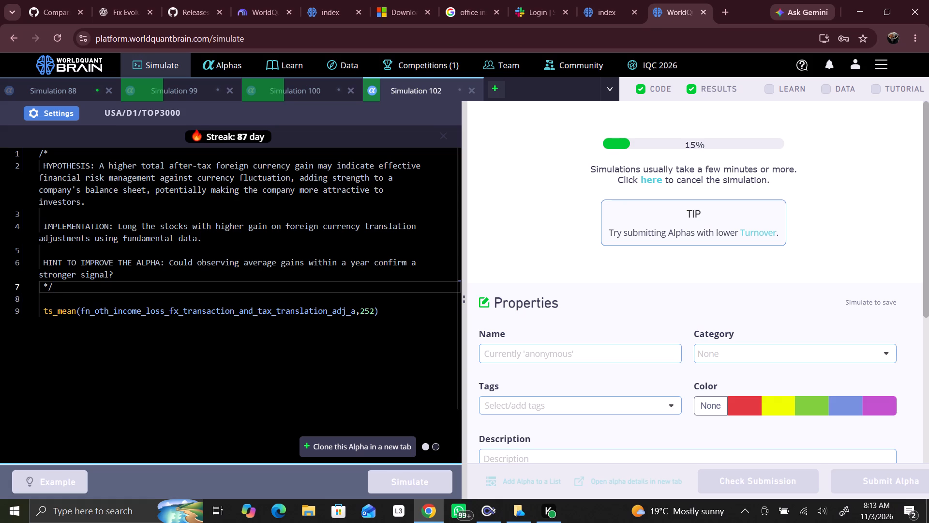
click(380, 404)
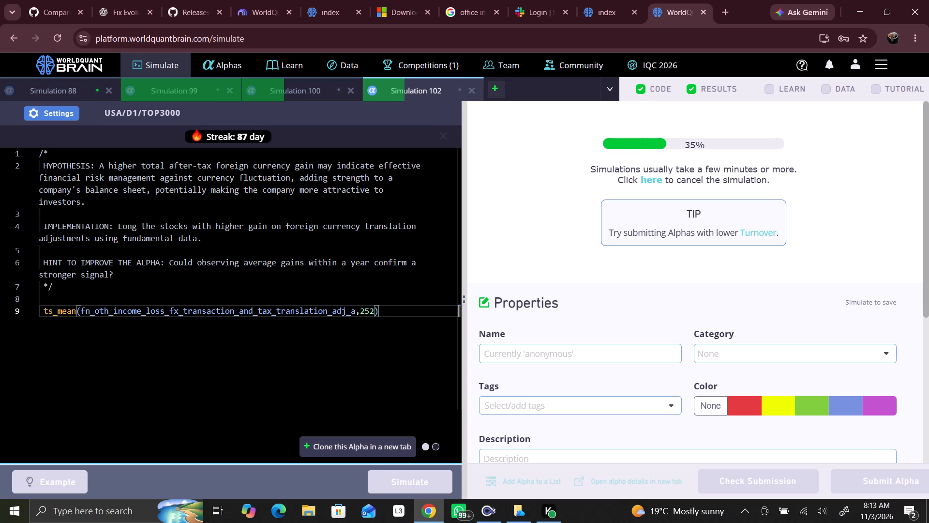
Show the test period for Simulation 99 and examine its yearly and aggregate results for the IS period.
click(171, 91)
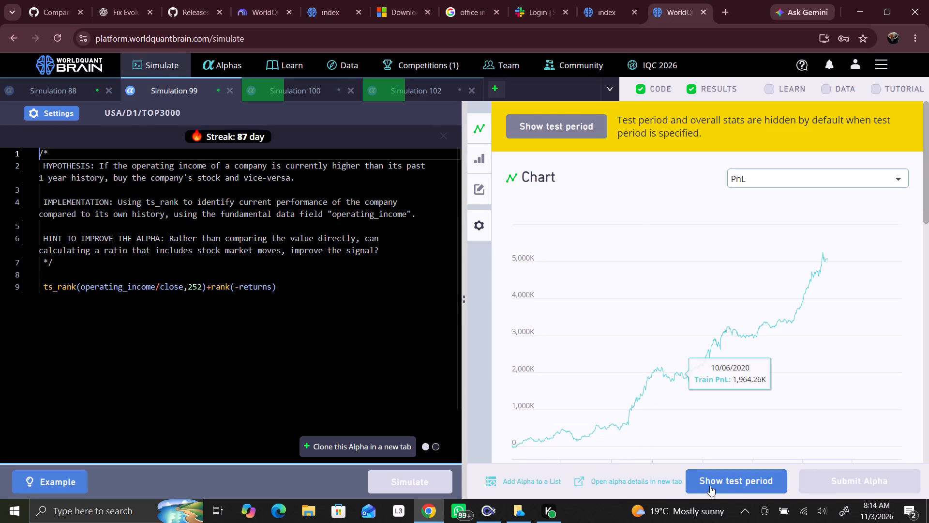
click(735, 491)
scroll(763, 319, down, 8)
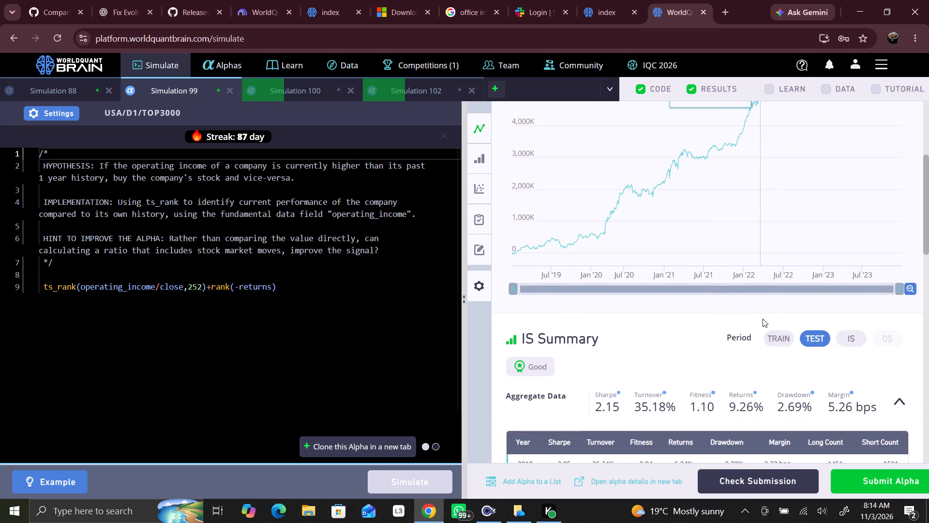
scroll(763, 319, down, 9)
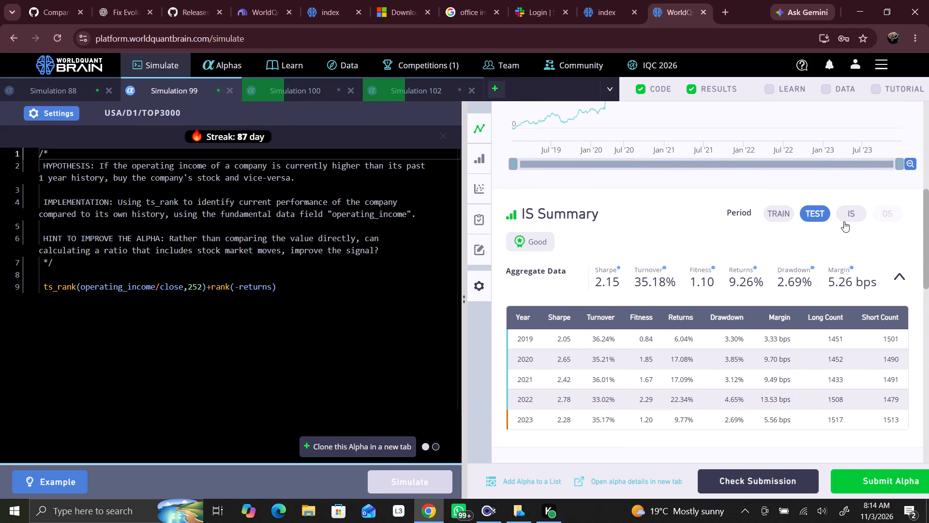
click(845, 220)
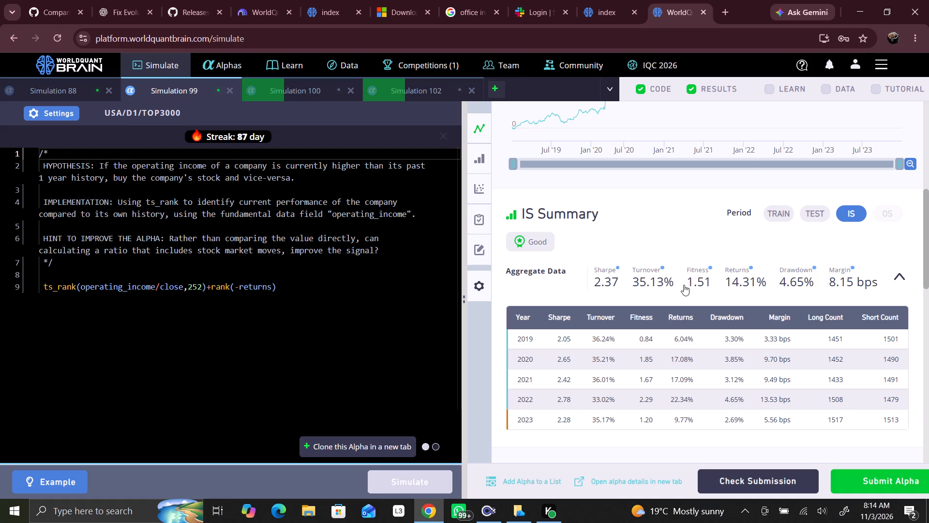
Set Simulation 99's decay to 8 in its simulation settings, apply it and simulate the alpha again.
click(68, 109)
click(228, 298)
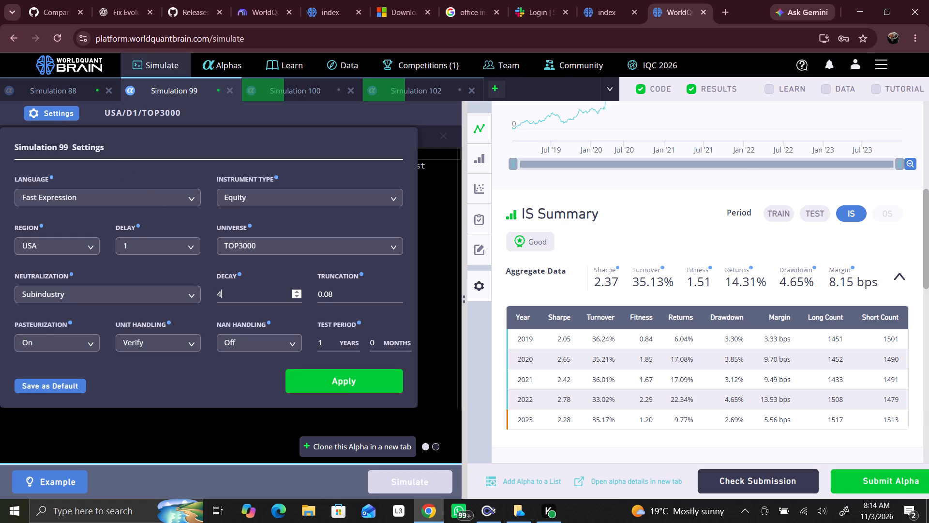
key(BackSpace)
key(8)
click(375, 384)
click(403, 482)
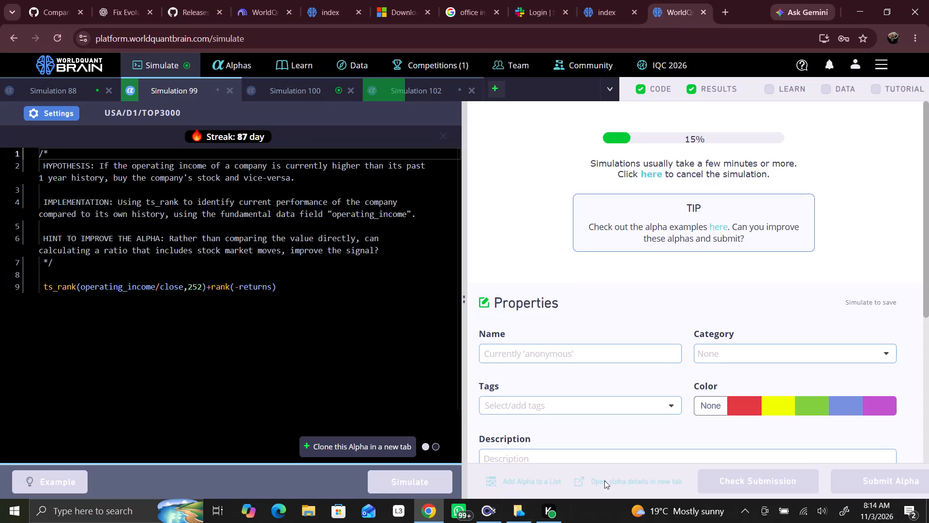
click(412, 407)
Show the test period for Simulation 100 and examine its IS period aggregate results.
click(309, 89)
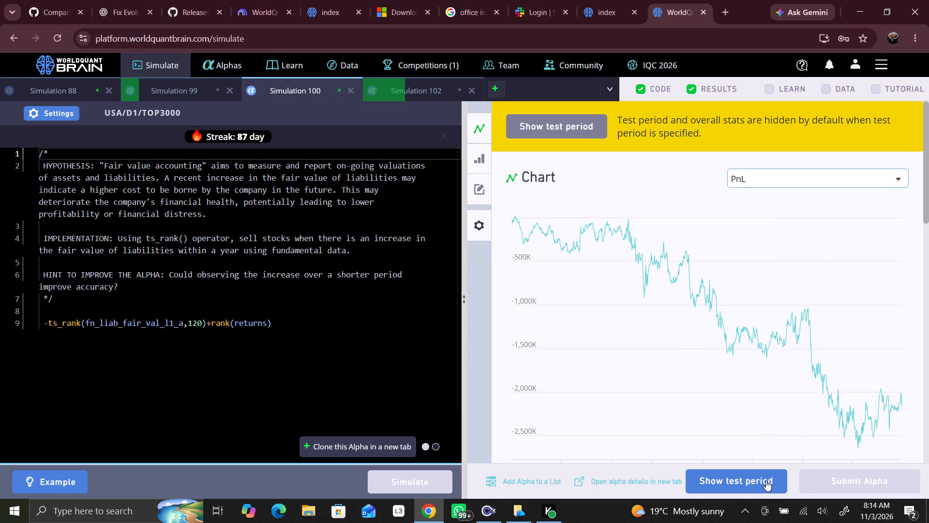
click(765, 479)
scroll(798, 379, down, 3)
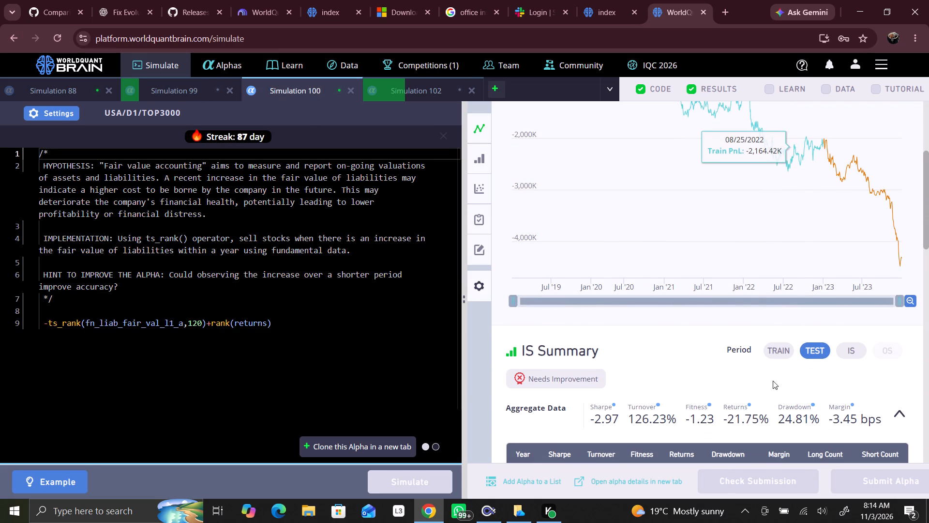
click(855, 354)
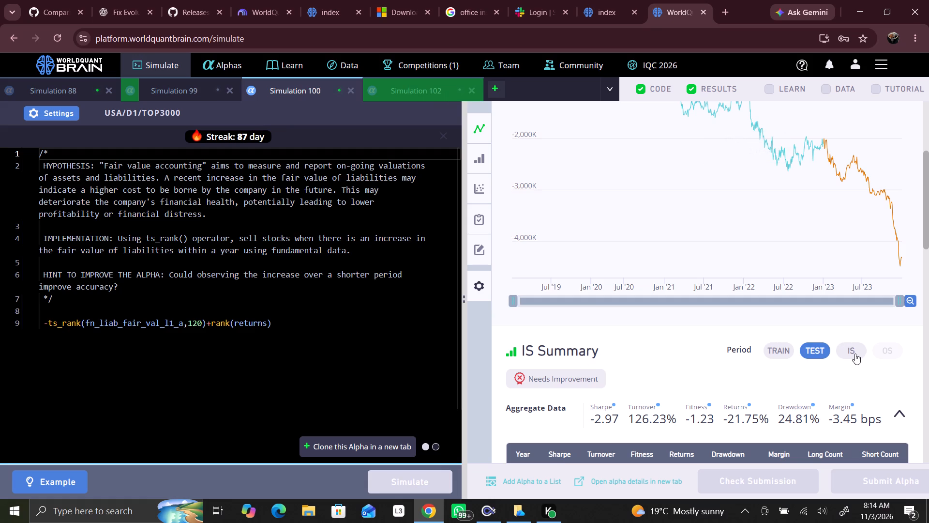
Flip the signs of both terms in Simulation 100, giving ts_rank(fn_liab_fair_val_l1_a,120)+rank(-returns), and simulate it.
click(232, 323)
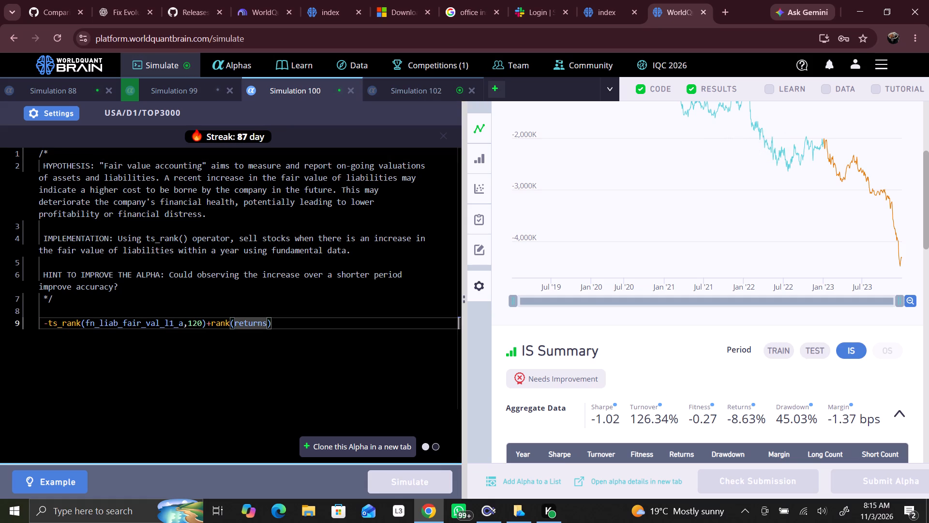
key(minus)
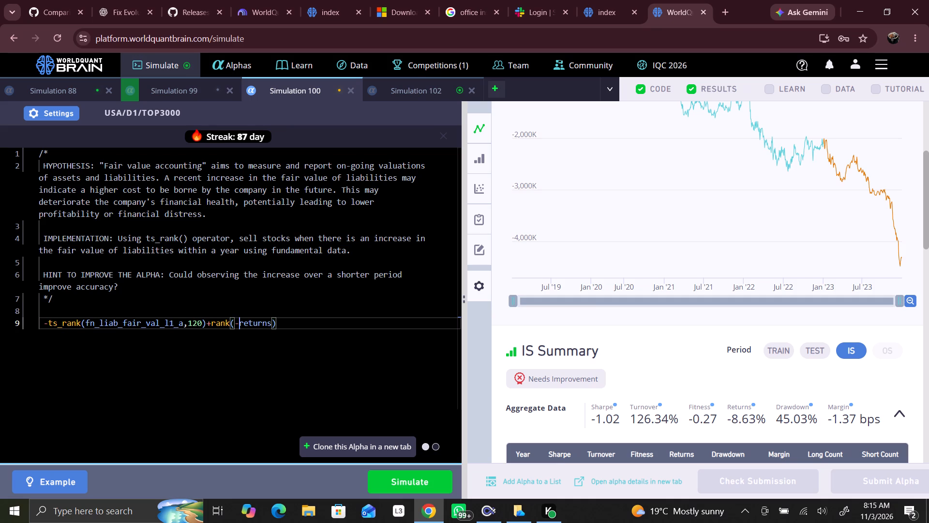
click(48, 324)
key(BackSpace)
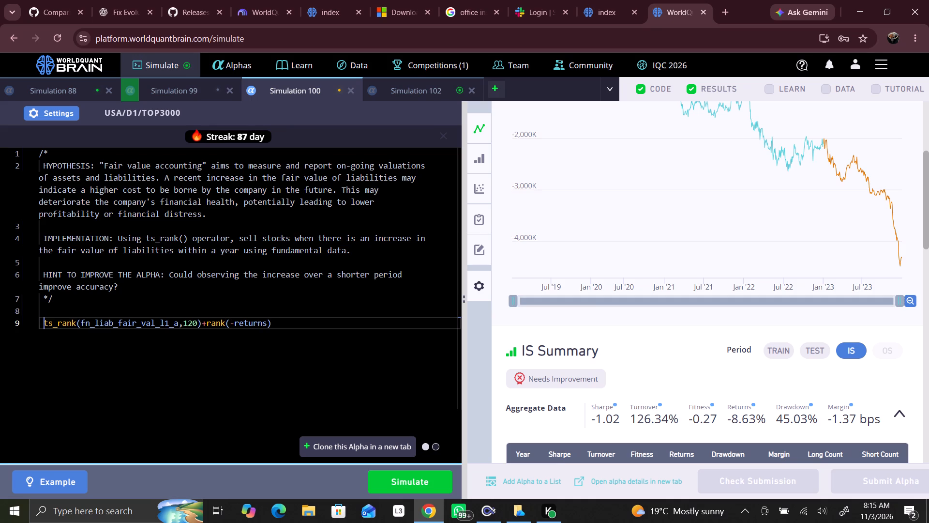
click(396, 479)
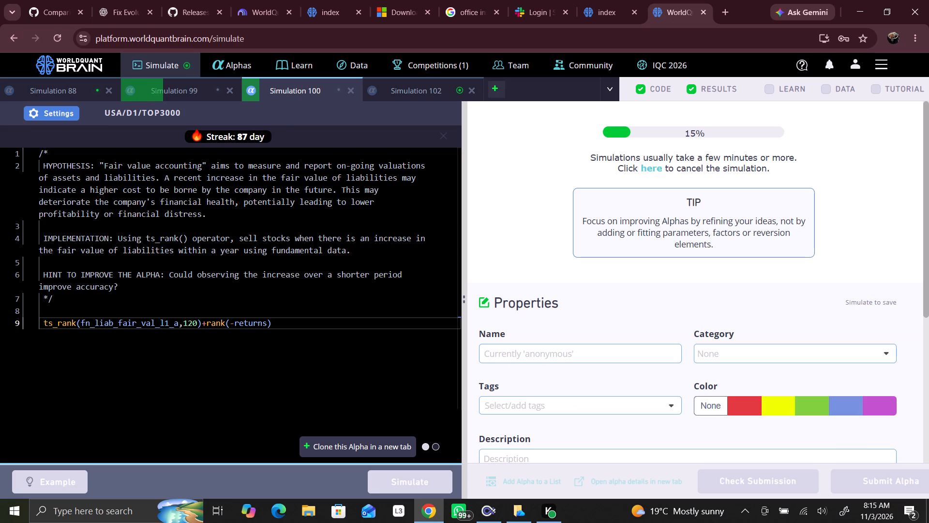
Show the test period for Simulation 102's ts_mean version and examine its yearly and aggregate IS period results.
click(416, 92)
scroll(766, 348, down, 2)
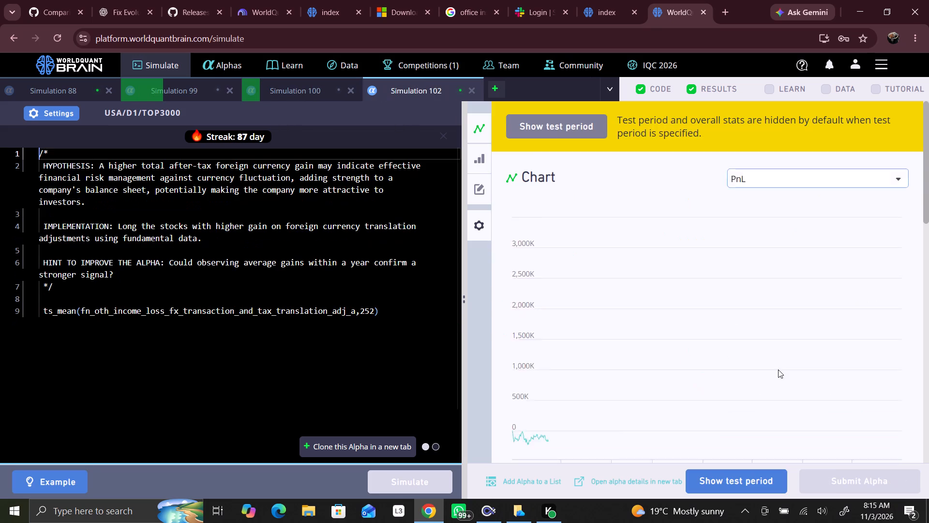
click(762, 479)
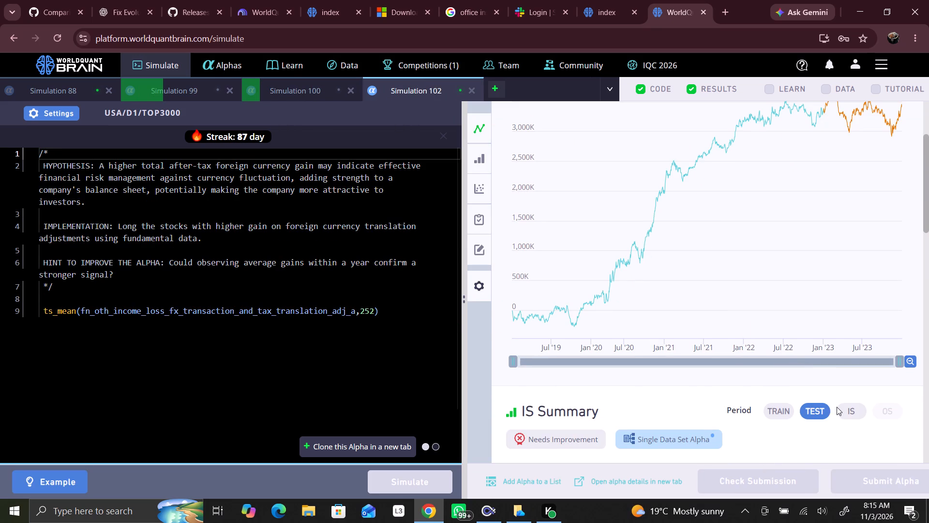
click(841, 405)
scroll(841, 405, down, 3)
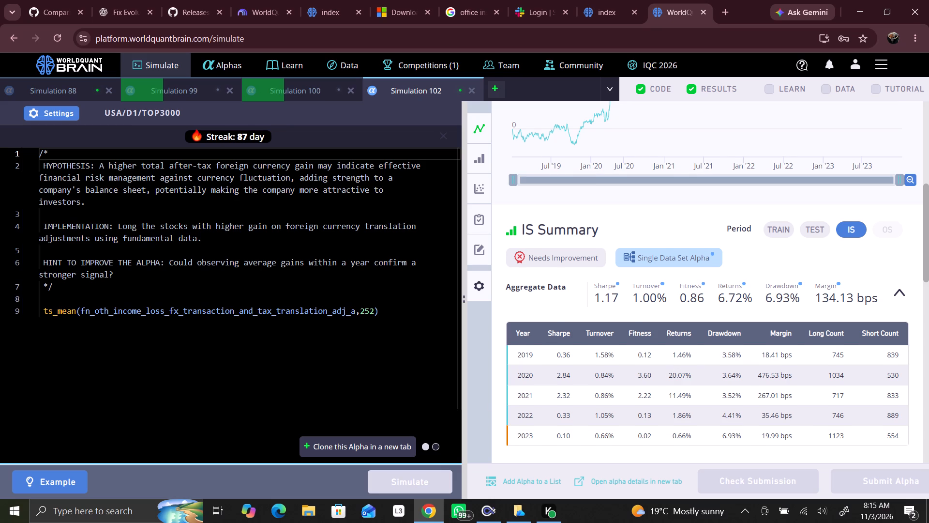
Divide the data field in Simulation 102 by close, giving ts_mean(fn_oth_income_loss_fx_transaction_and_tax_translation_adj_a/close,252), and simulate it.
click(355, 309)
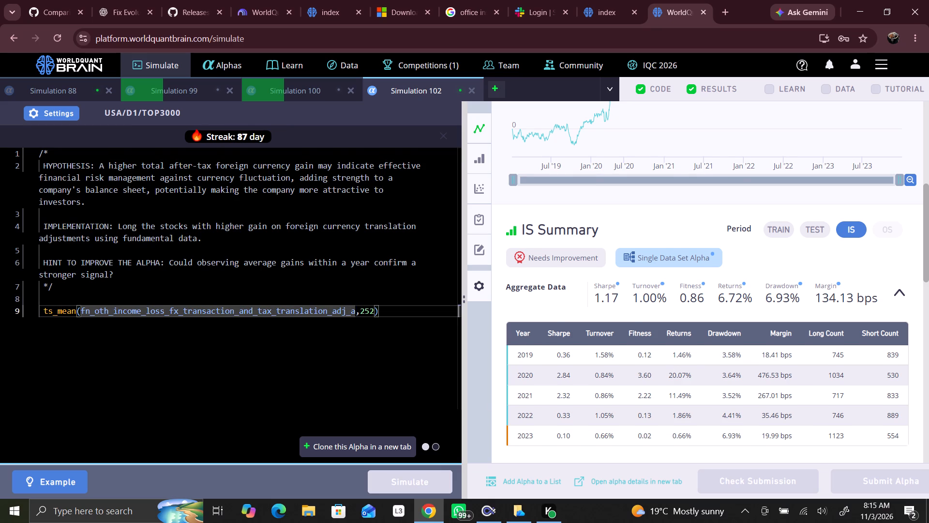
text(/clo)
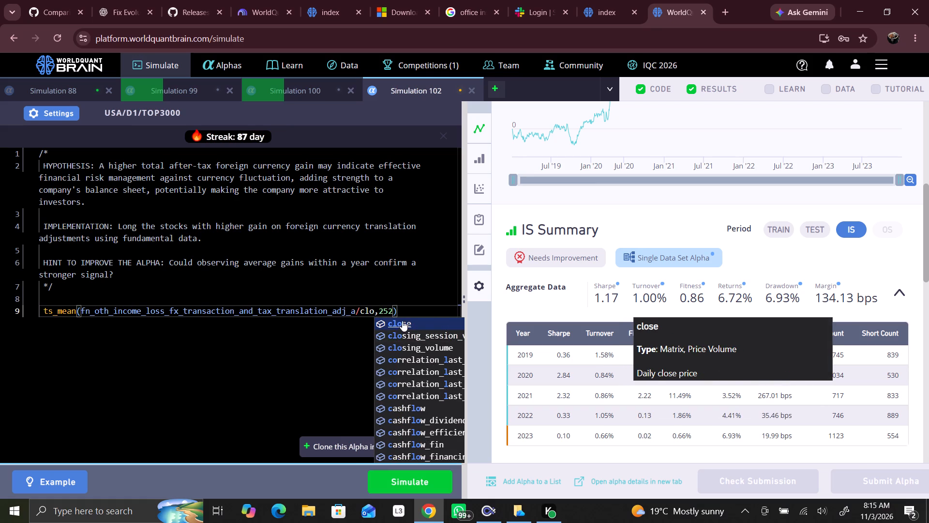
click(402, 321)
click(394, 480)
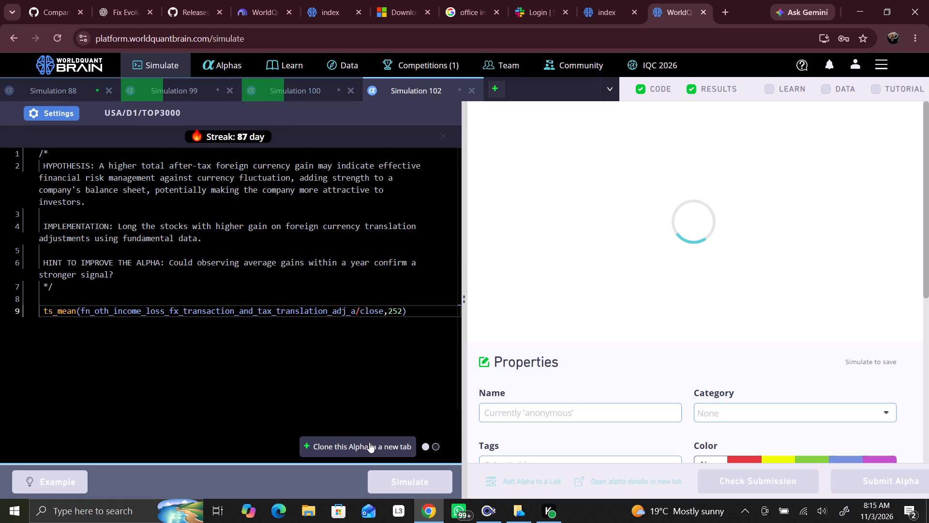
Clone Simulation 102's alpha into a new simulation tab.
click(373, 446)
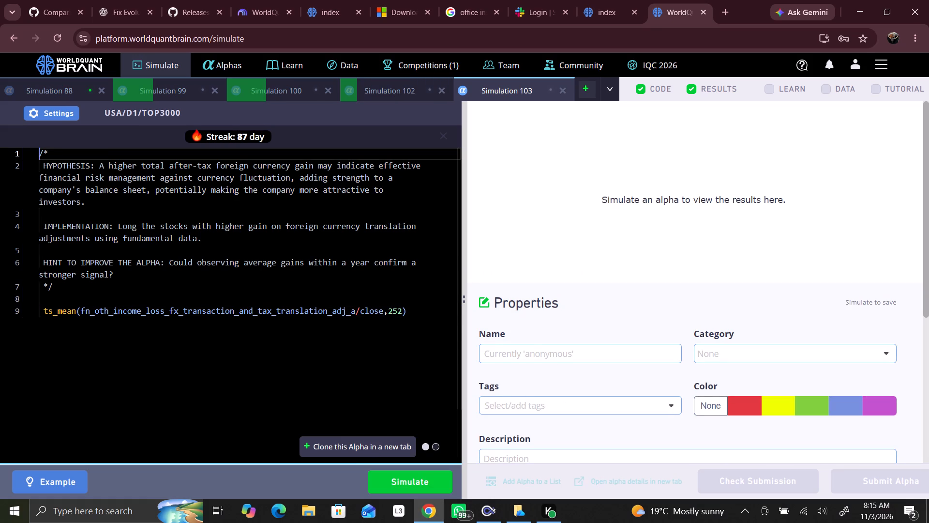
Replace close with adv20 in Simulation 103, giving ts_mean(fn_oth_income_loss_fx_transaction_and_tax_translation_adj_a/adv20,252), and try to simulate it.
drag(381, 310, 383, 314)
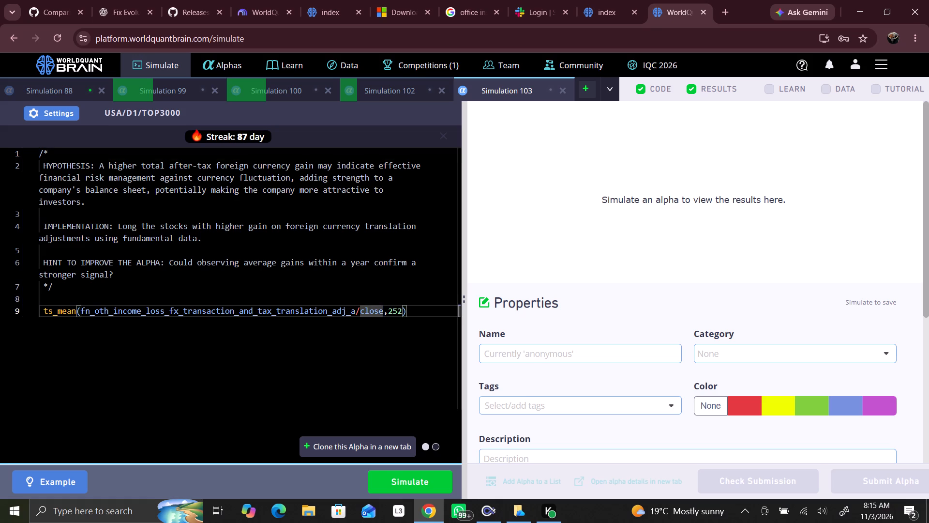
key(BackSpace)
key(BackSpace)
key(BackSpace)
key(BackSpace)
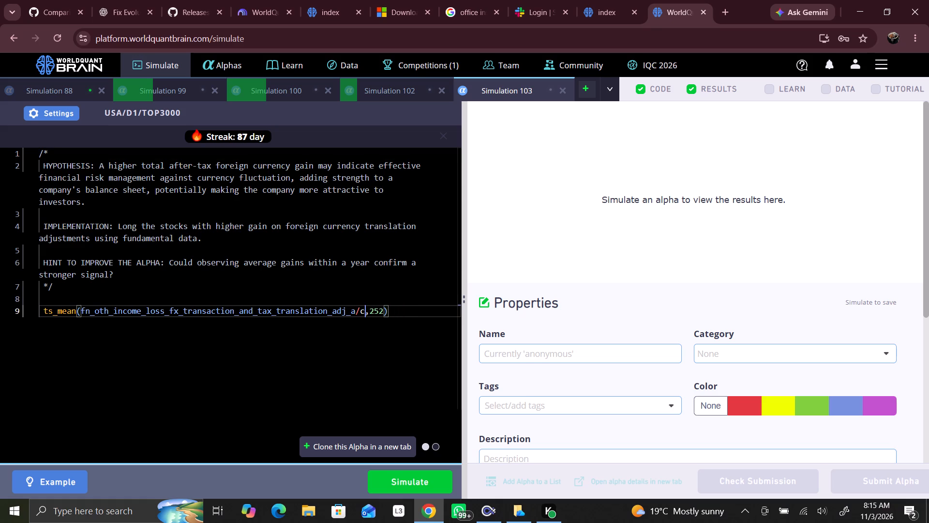
key(BackSpace)
text(adv)
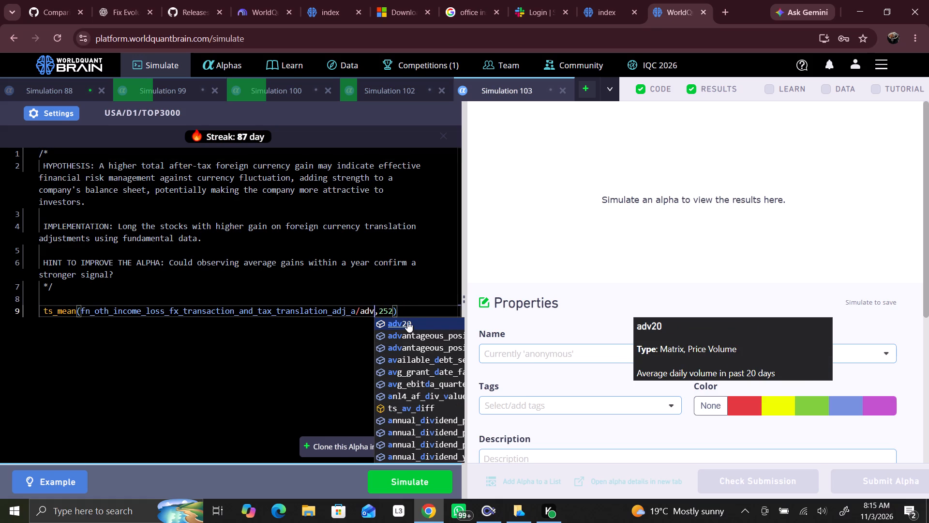
click(404, 320)
click(444, 480)
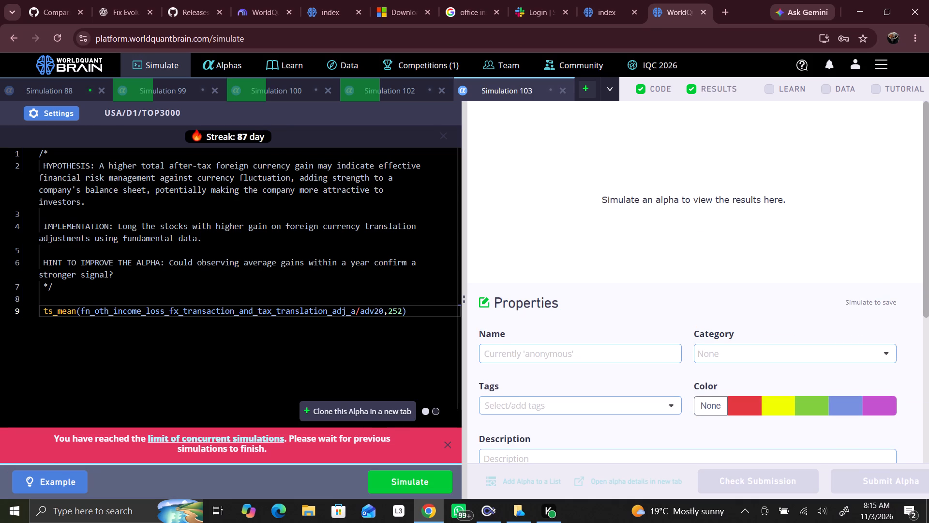
click(448, 443)
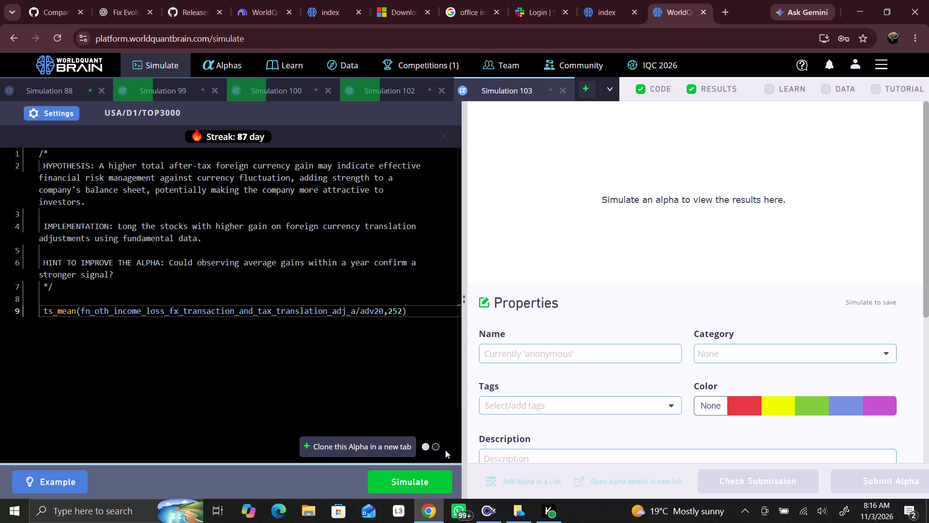
Simulate the adv20 version of the foreign currency gain alpha in Simulation 103.
click(174, 89)
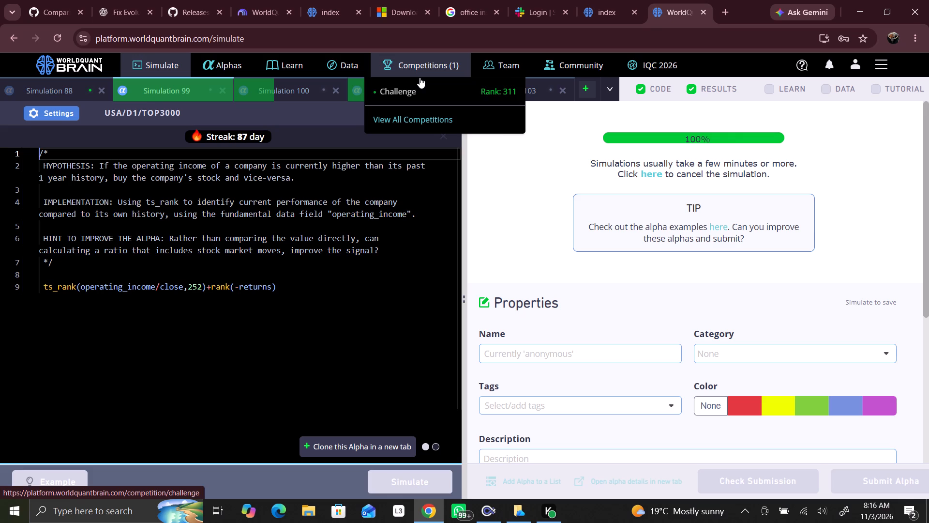
click(516, 91)
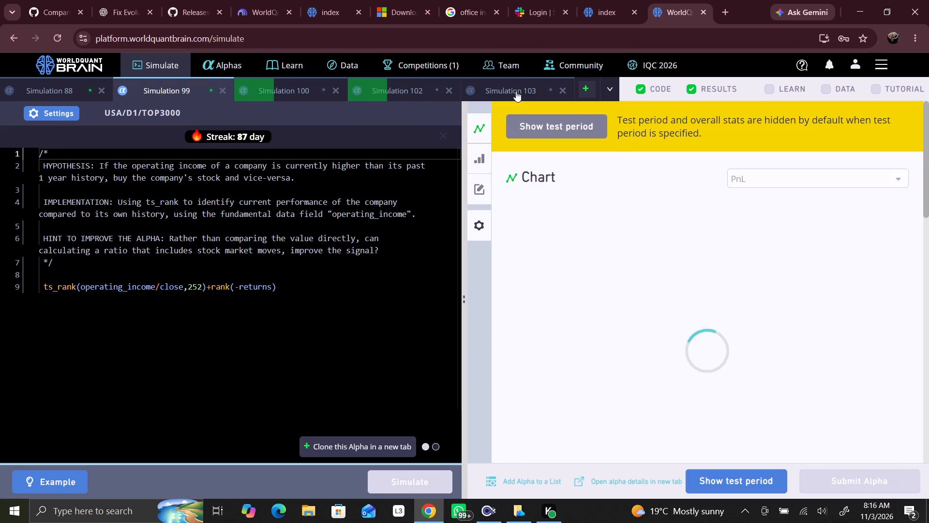
click(426, 479)
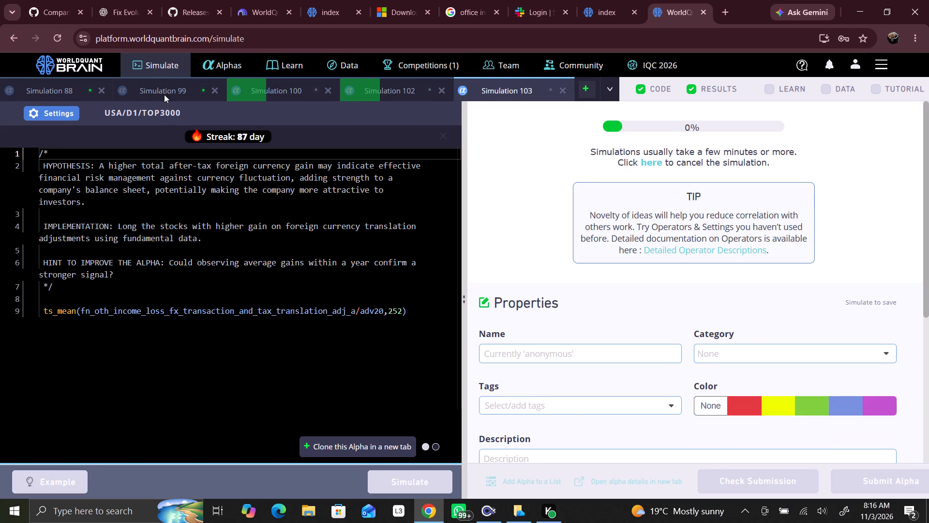
Show the test period for Simulation 99 and examine its aggregate and yearly results for the IS period.
click(179, 92)
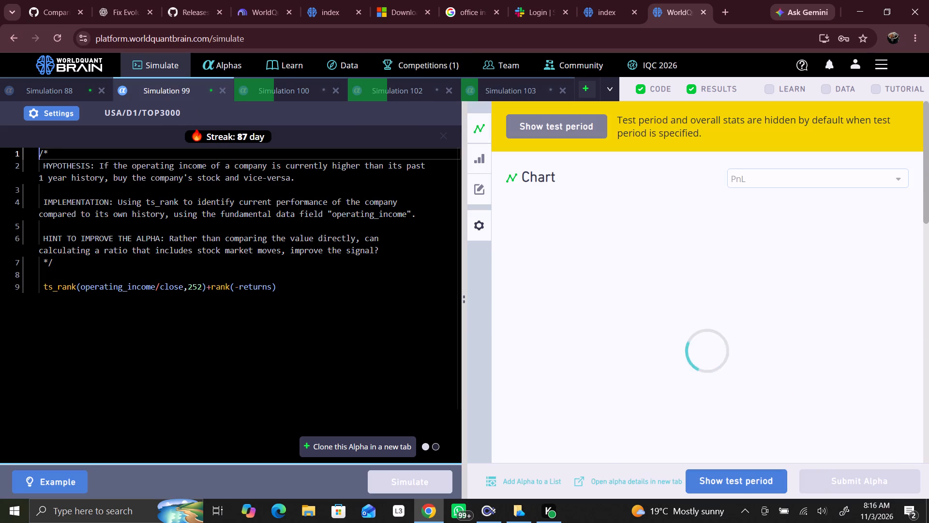
scroll(863, 410, down, 2)
click(758, 487)
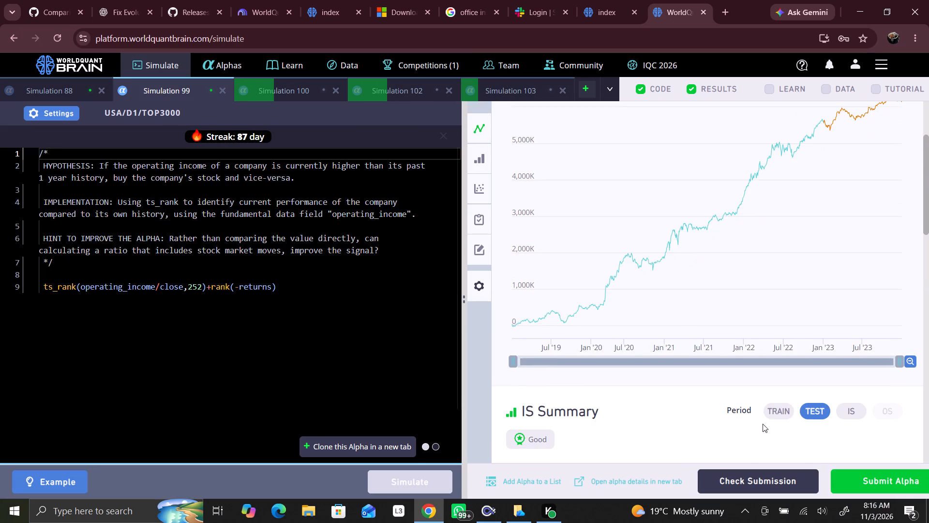
scroll(763, 424, down, 2)
click(864, 288)
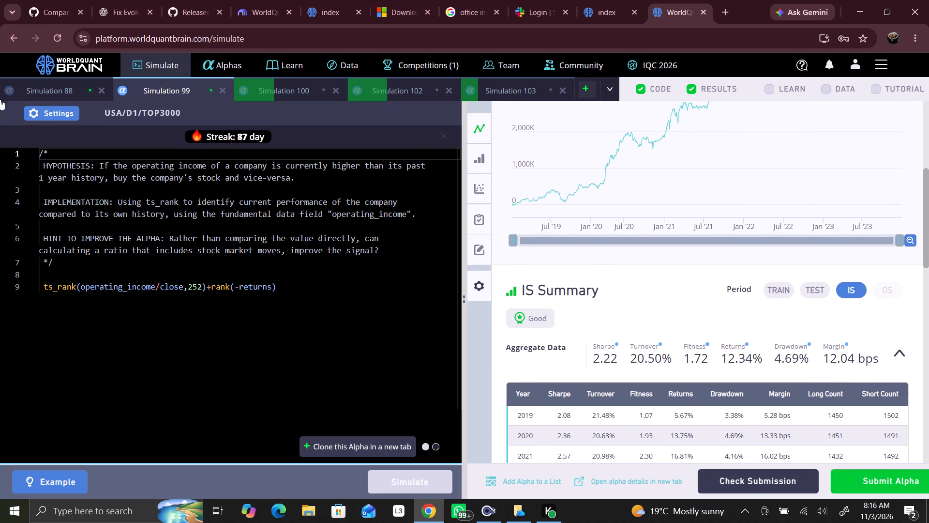
Set the decay in Simulation 99's settings to 10, apply it, and simulate the alpha again.
click(44, 111)
click(255, 299)
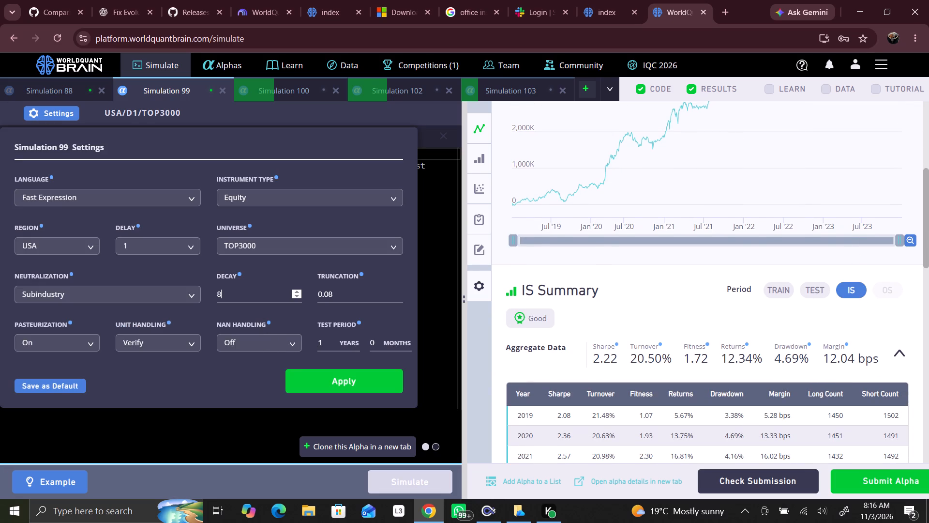
key(BackSpace)
text(10)
click(350, 381)
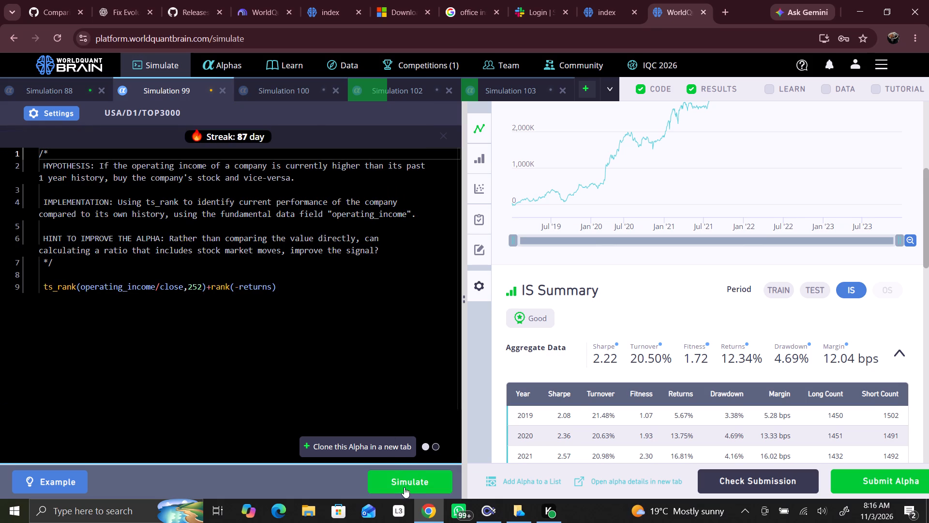
click(404, 487)
Show the test period for Simulation 100 and examine its aggregate results for the IS period.
click(283, 92)
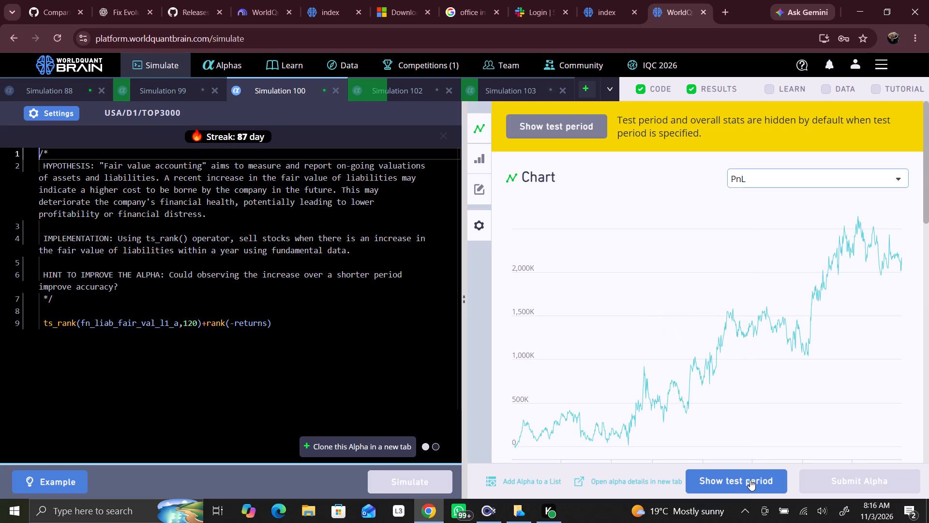
click(748, 477)
scroll(749, 448, down, 3)
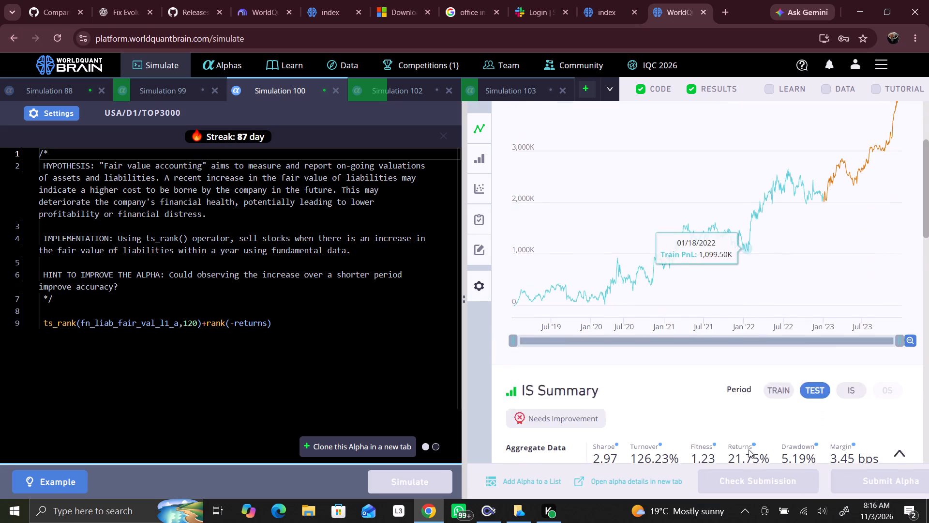
click(853, 352)
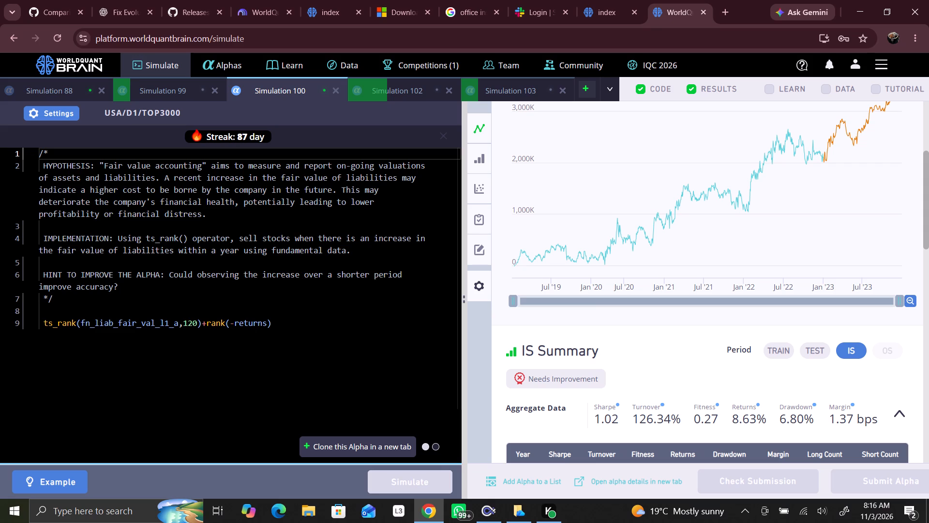
Replace the +rank(-returns) term in Simulation 100, giving ts_rank(fn_liab_fair_val_l1_a,120)*rank(volume/adv20), and simulate it.
click(278, 323)
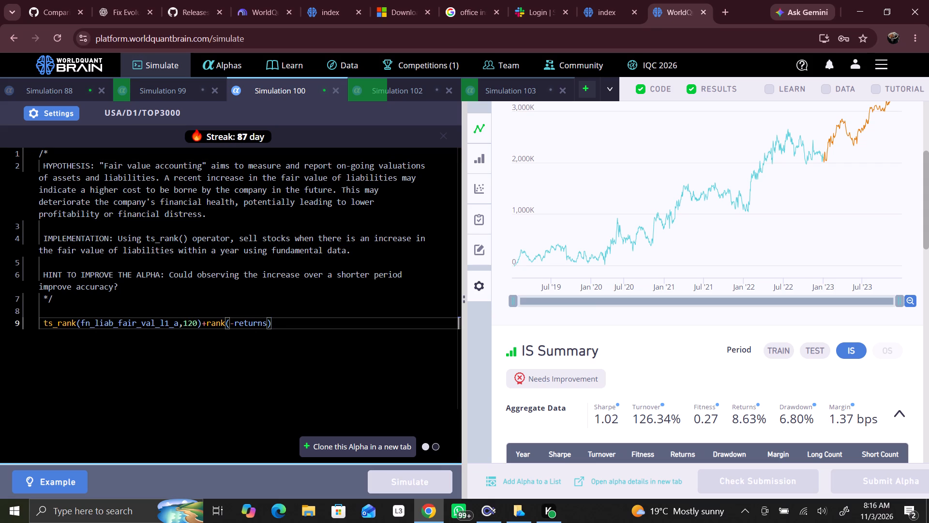
key(BackSpace)
key(BackSpace)
key(BackSpace)
key(BackSpace)
key(BackSpace)
key(BackSpace)
key(BackSpace)
key(BackSpace)
key(BackSpace)
key(BackSpace)
key(BackSpace)
key(BackSpace)
key(BackSpace)
key(BackSpace)
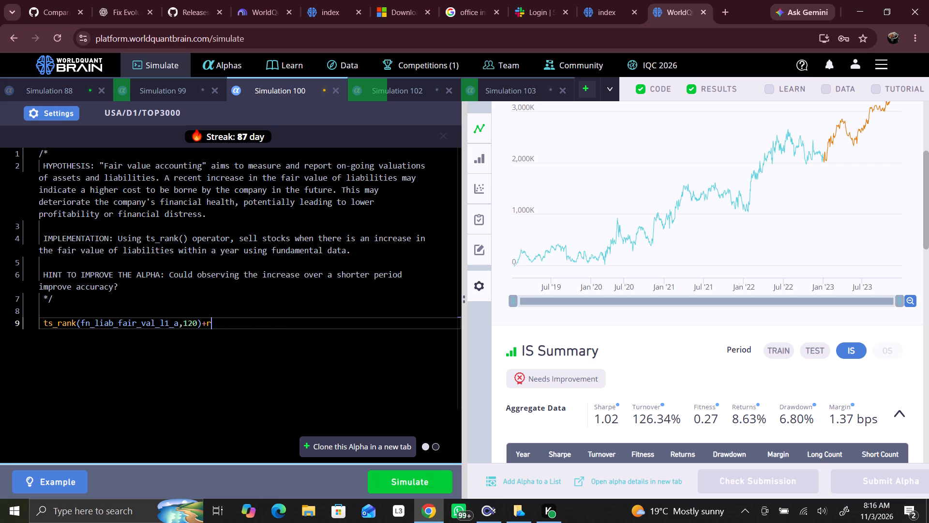
key(BackSpace)
key(shift+asterisk)
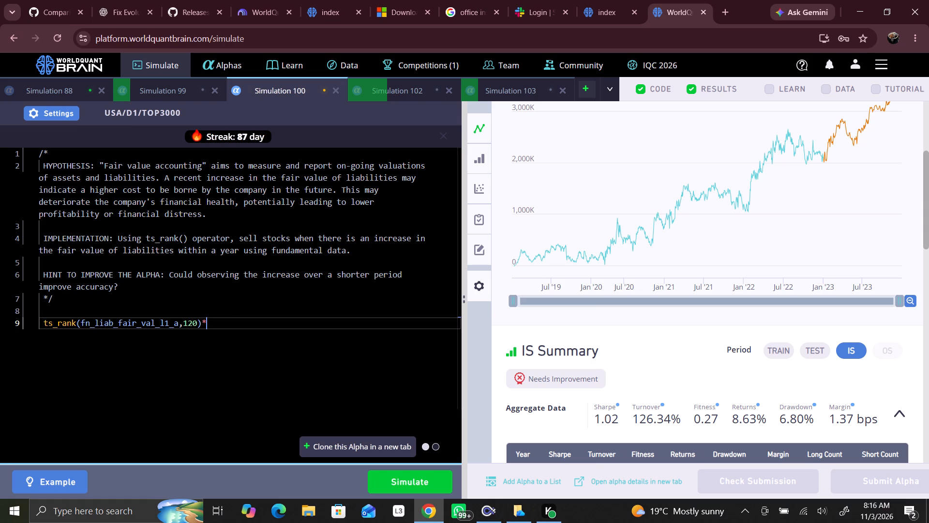
text(rank)
key(shift+parenleft)
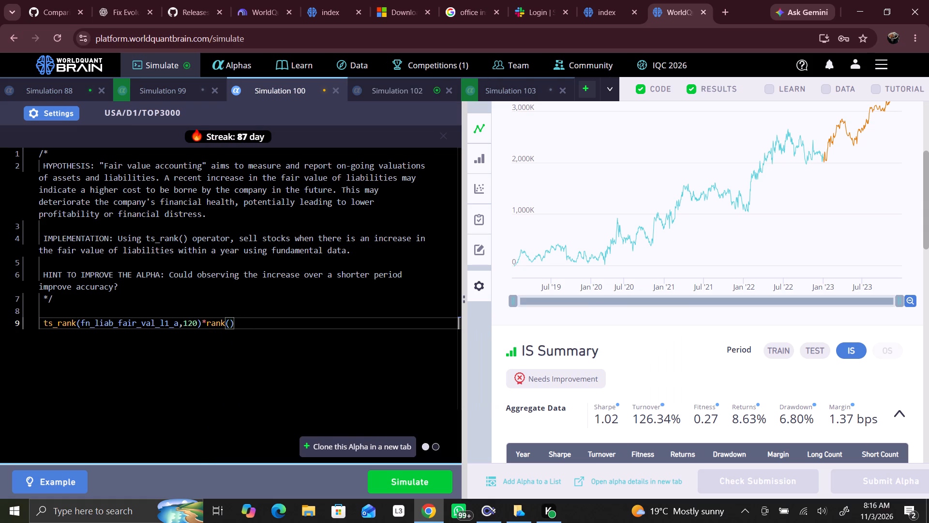
text(volume)
text(/adv20)
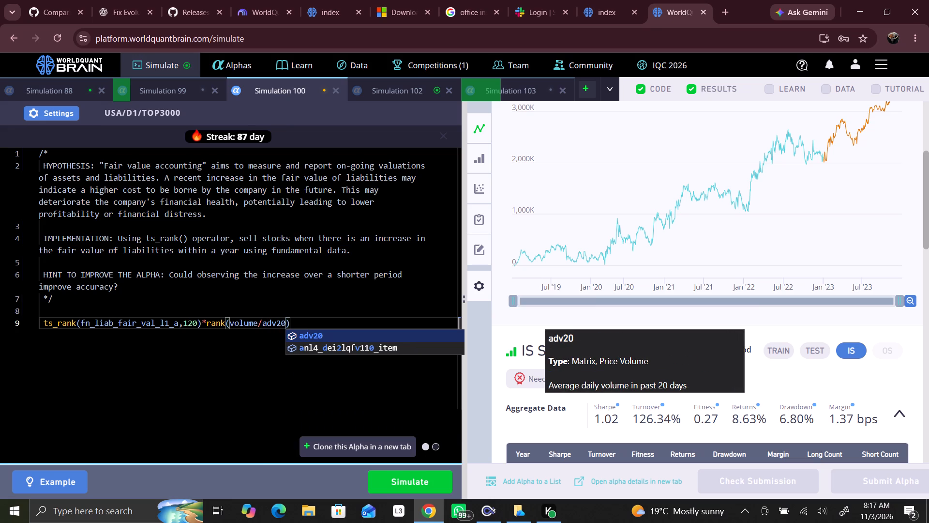
click(412, 479)
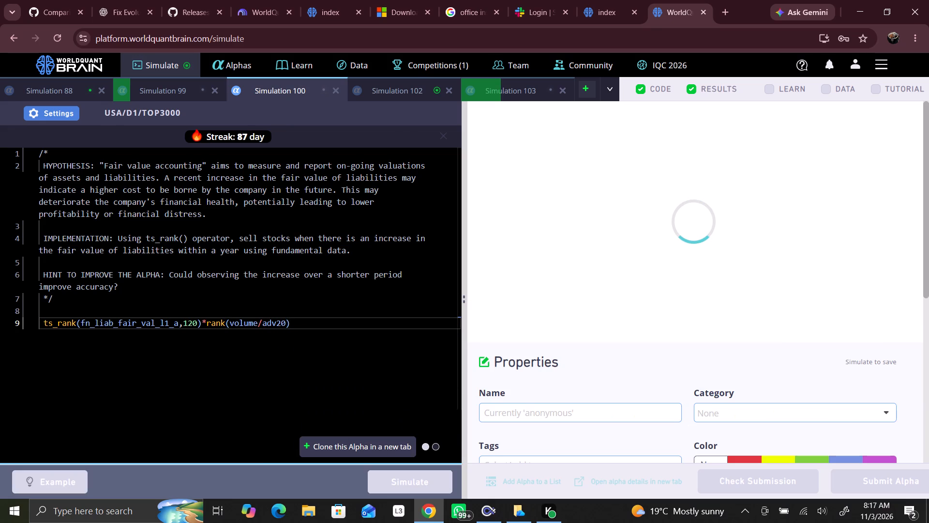
Replace close with adv20 in Simulation 102, giving ts_mean(fn_oth_income_loss_fx_transaction_and_tax_translation_adj_a/adv20,252), and simulate it.
click(406, 91)
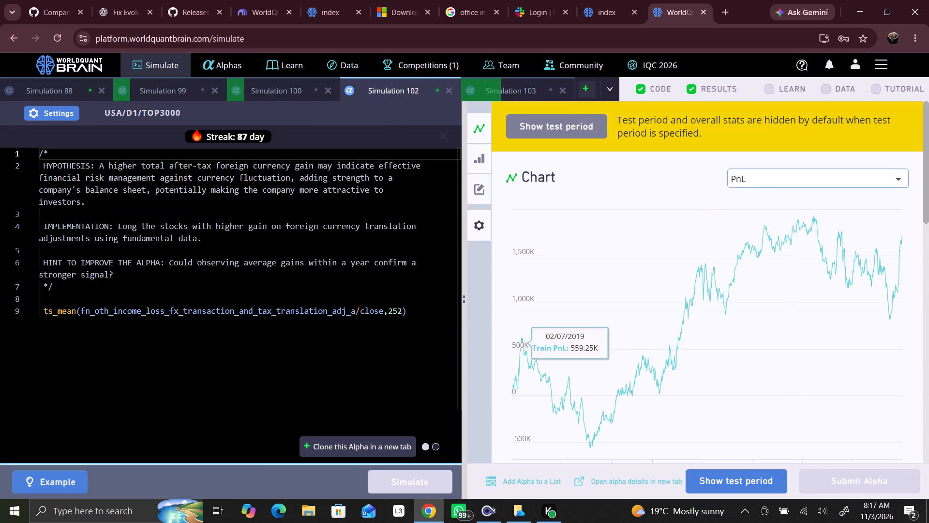
click(384, 309)
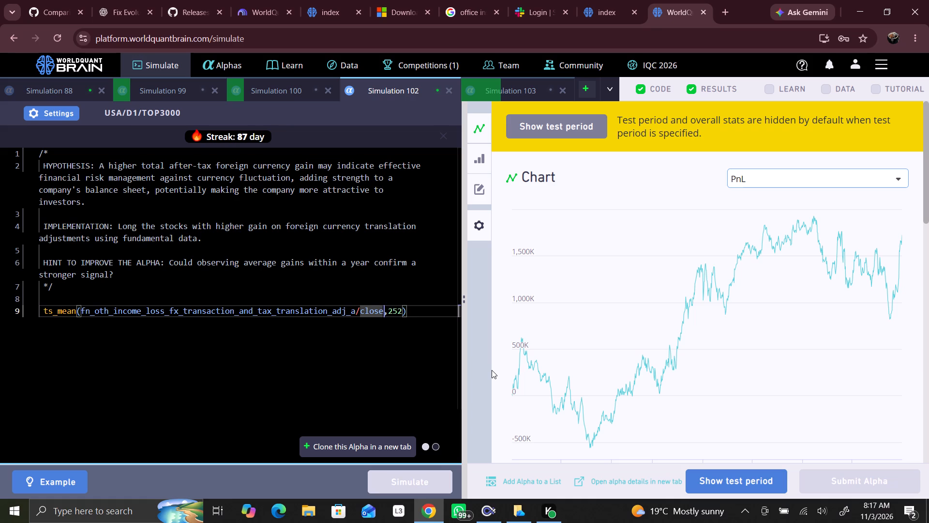
key(BackSpace)
key(BackSpace)
key(BackSpace)
key(BackSpace)
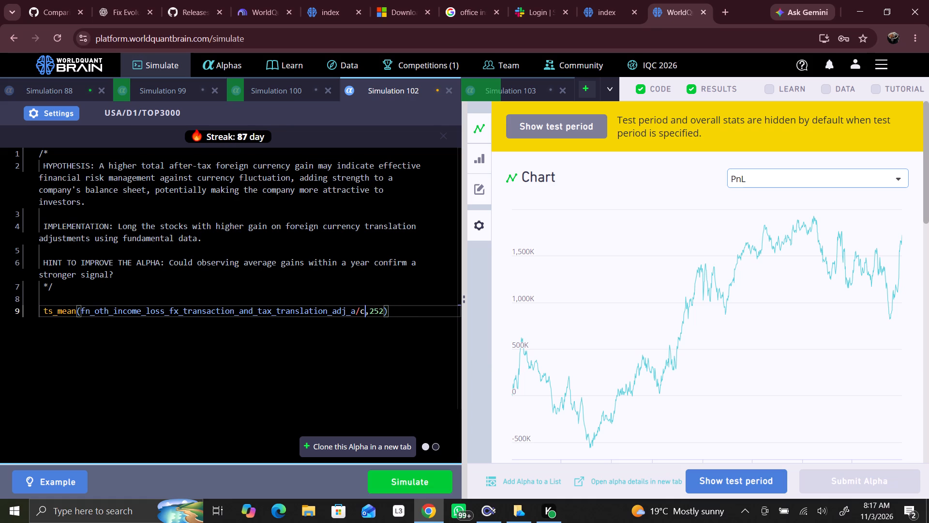
key(BackSpace)
text(adv)
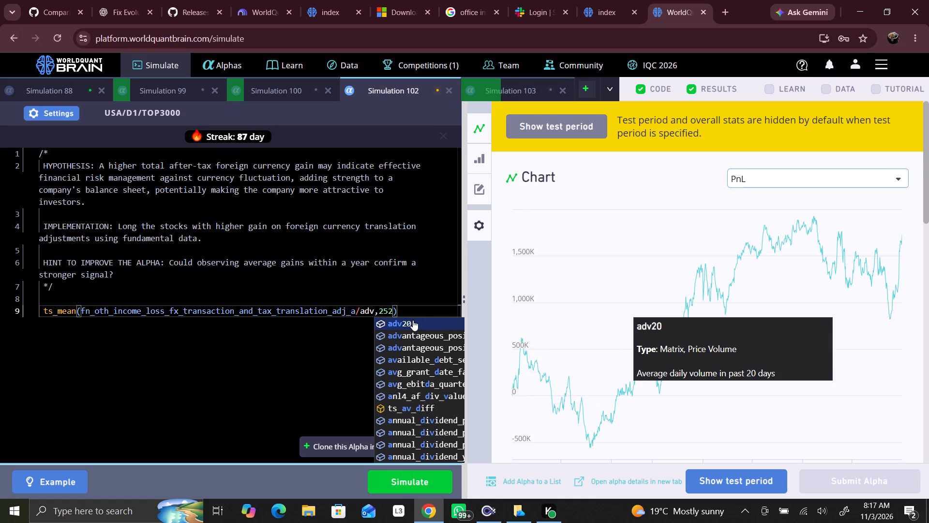
click(405, 322)
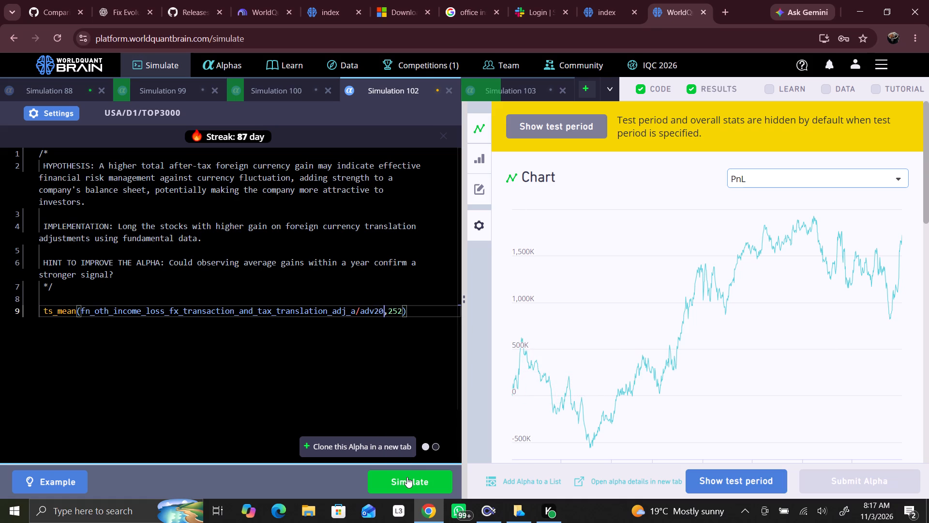
click(407, 477)
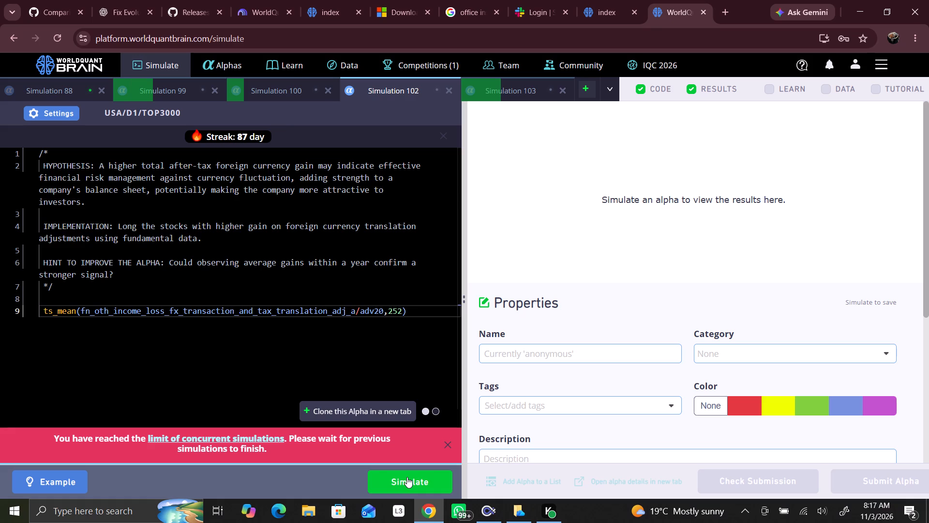
click(407, 477)
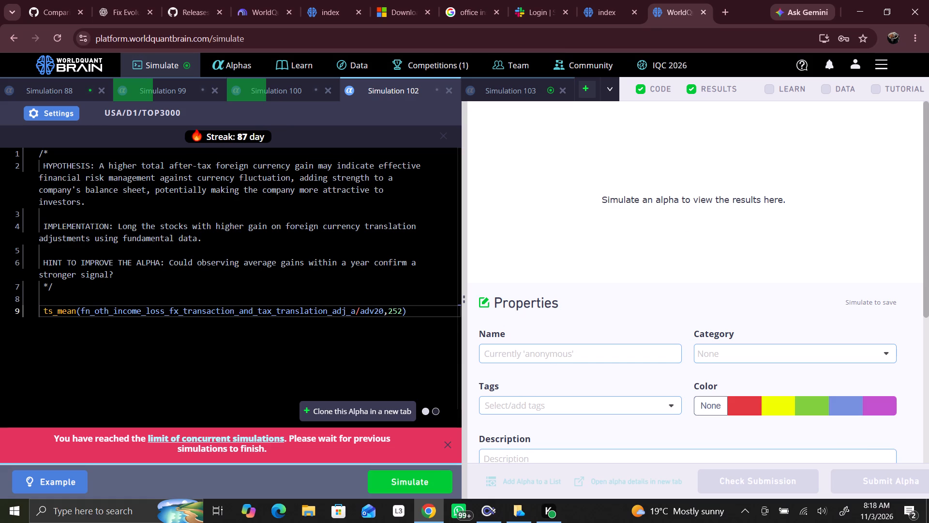
click(402, 485)
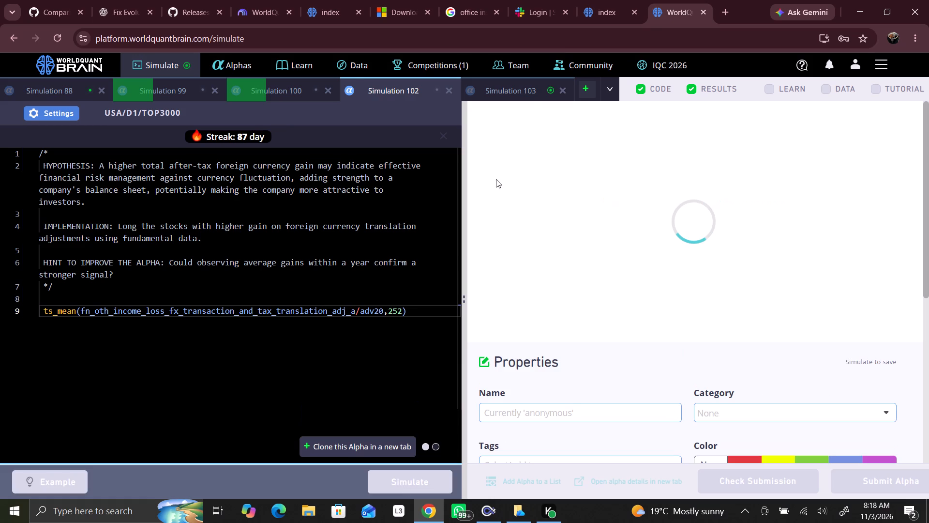
Show the test period for Simulation 103 and examine its aggregate results for the IS period.
click(524, 94)
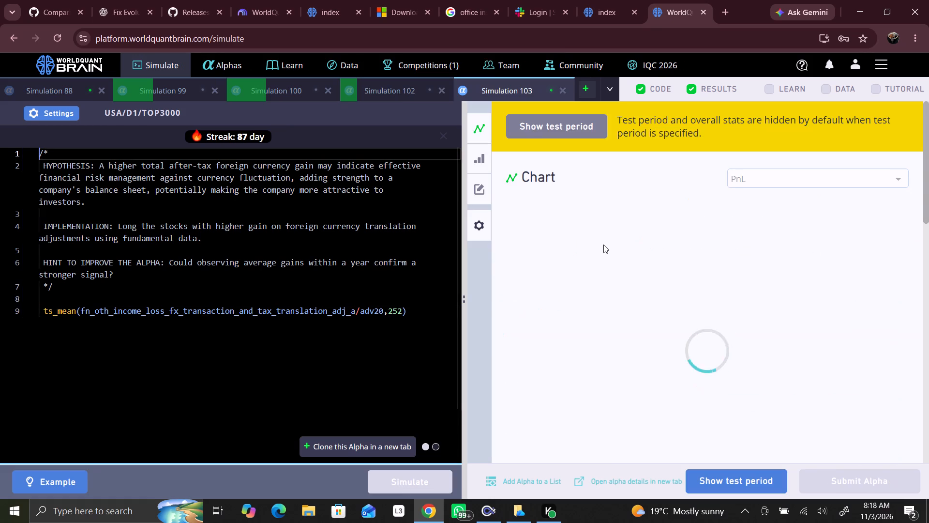
scroll(669, 334, down, 7)
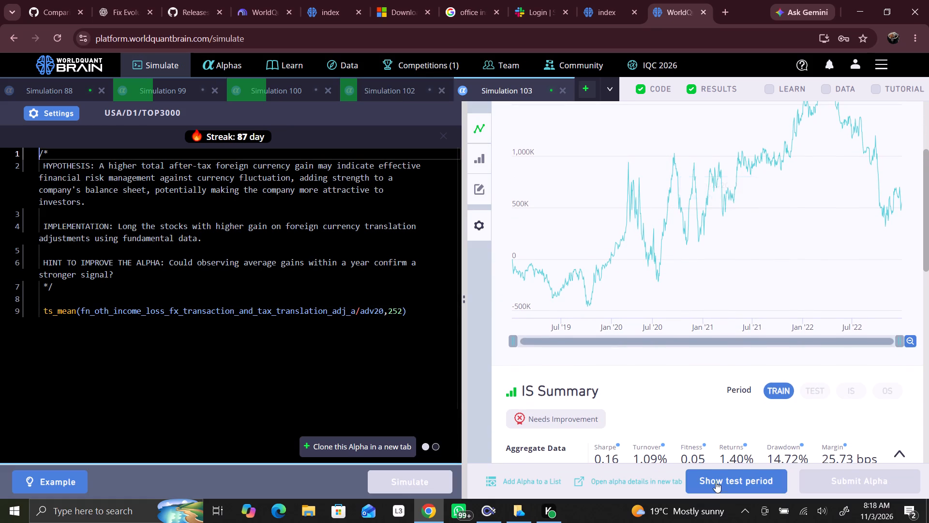
click(716, 484)
click(848, 392)
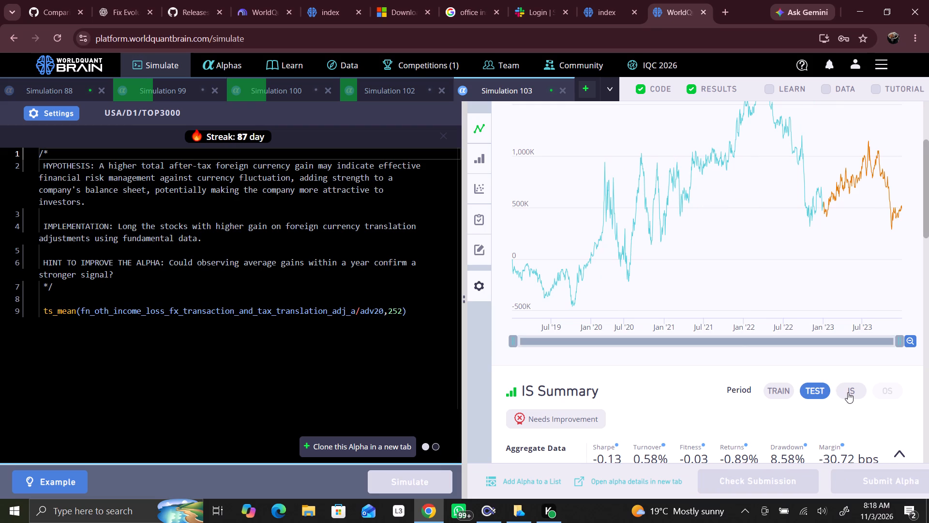
scroll(848, 392, down, 2)
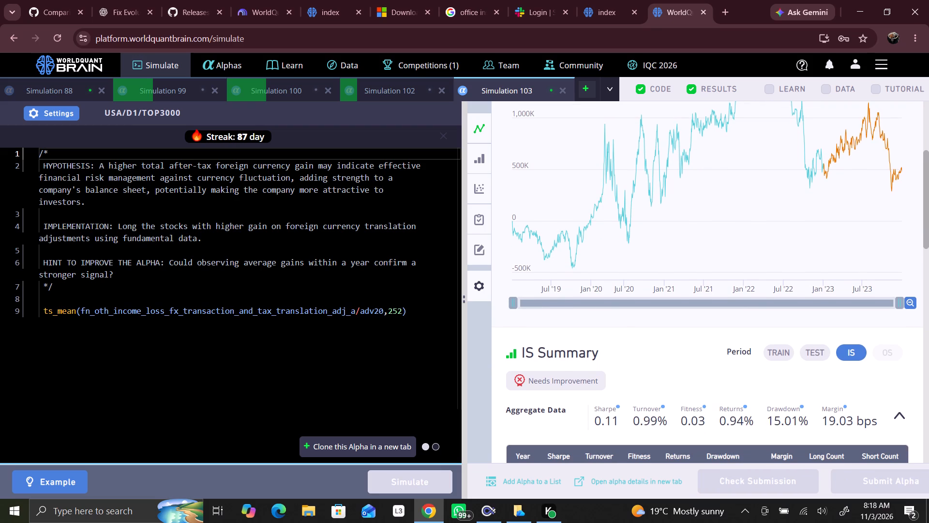
Replace adv20 with open in Simulation 103, giving ts_mean(fn_oth_income_loss_fx_transaction_and_tax_translation_adj_a/open,252), and simulate it.
click(382, 308)
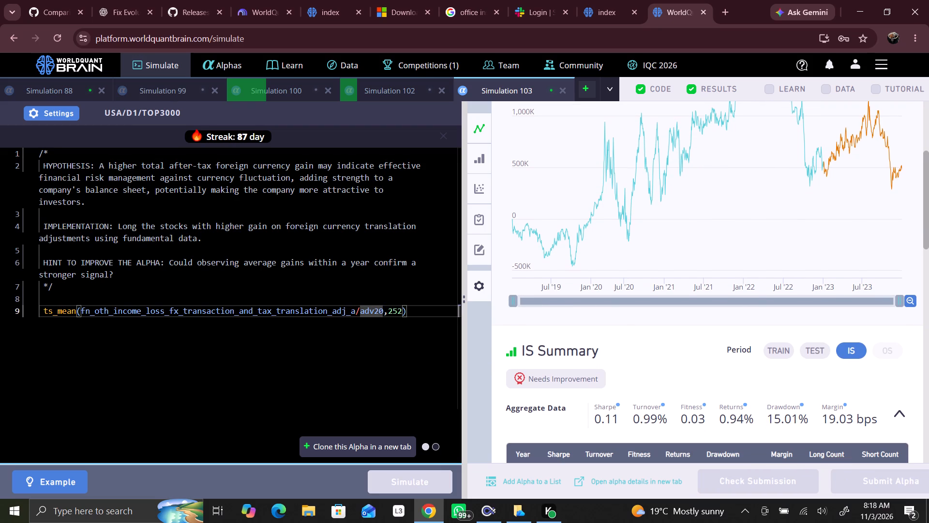
key(BackSpace)
key(BackSpace)
key(BackSpace)
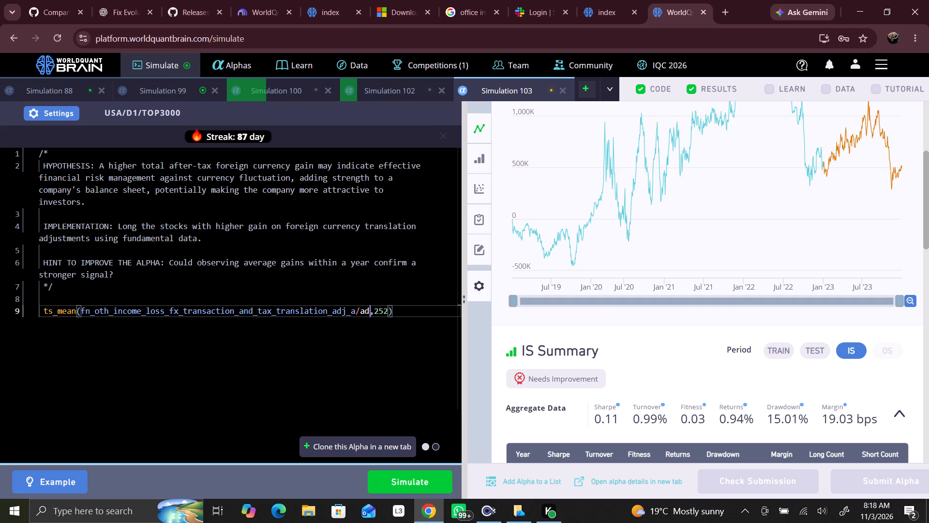
key(BackSpace)
key(BackSpace)
text(op)
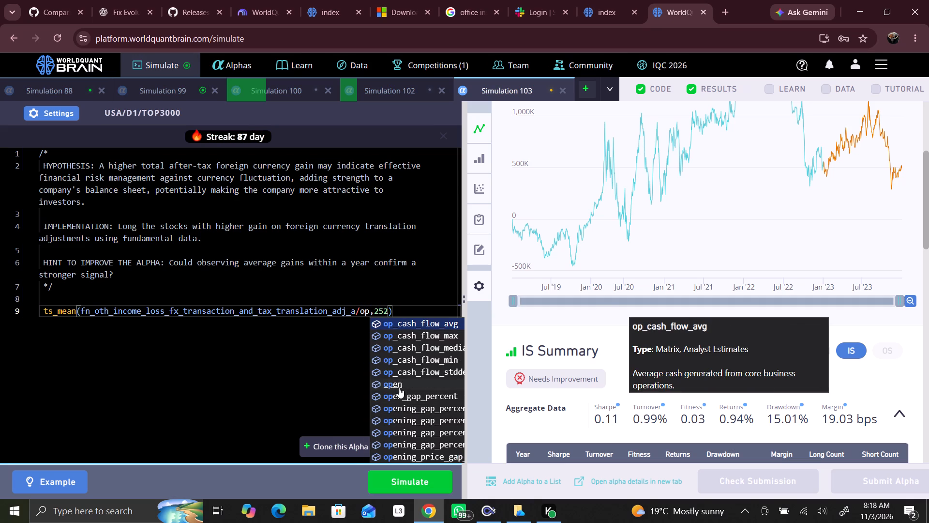
click(399, 387)
click(438, 487)
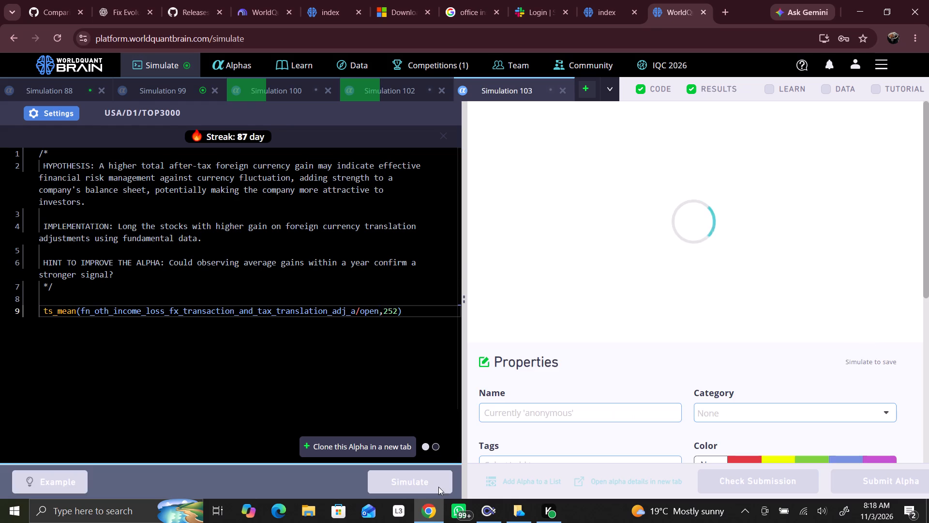
Show the test period for Simulation 99 and examine its aggregate results for the IS period.
click(183, 93)
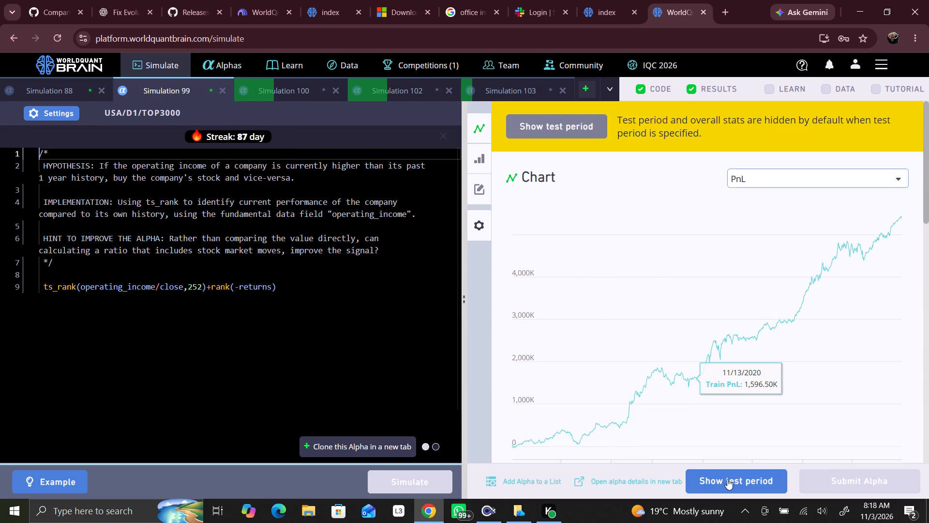
click(727, 479)
scroll(822, 374, down, 11)
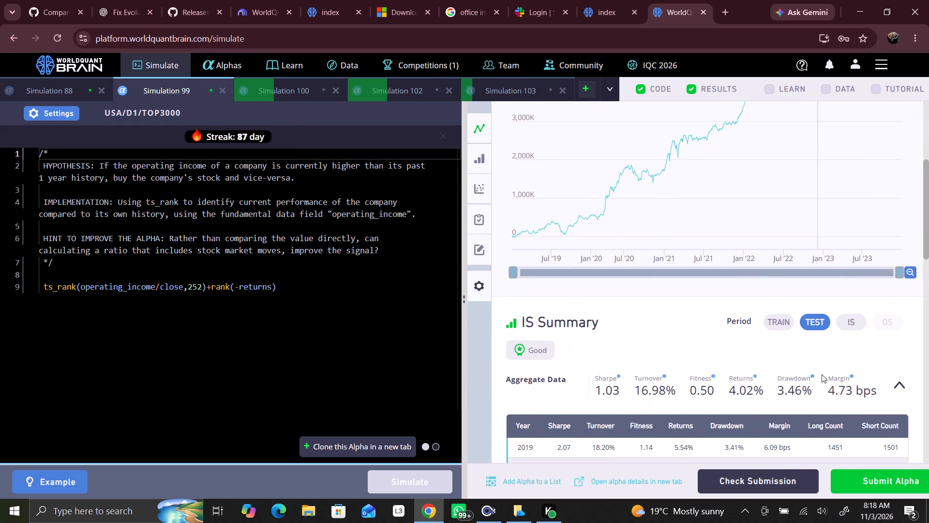
click(860, 325)
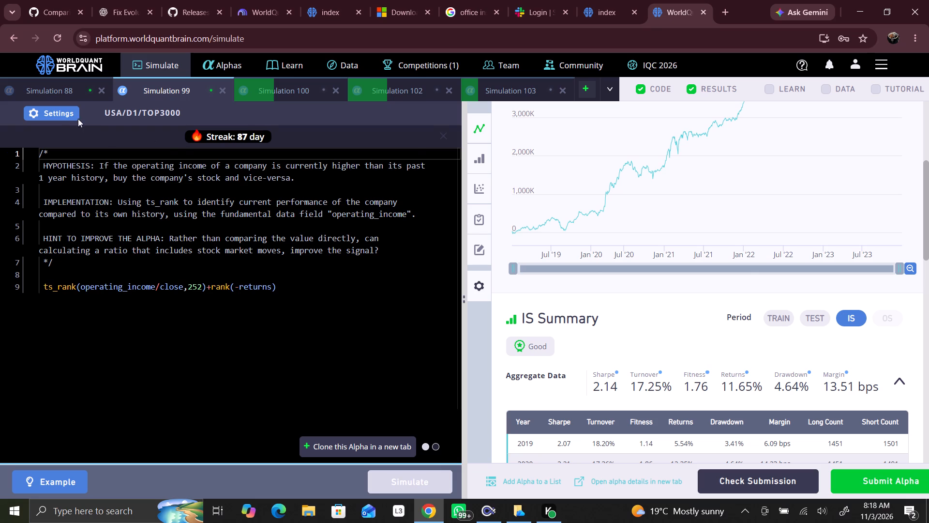
Set Simulation 99's decay to 8 and neutralization to Industry, apply the settings and simulate it again.
click(65, 116)
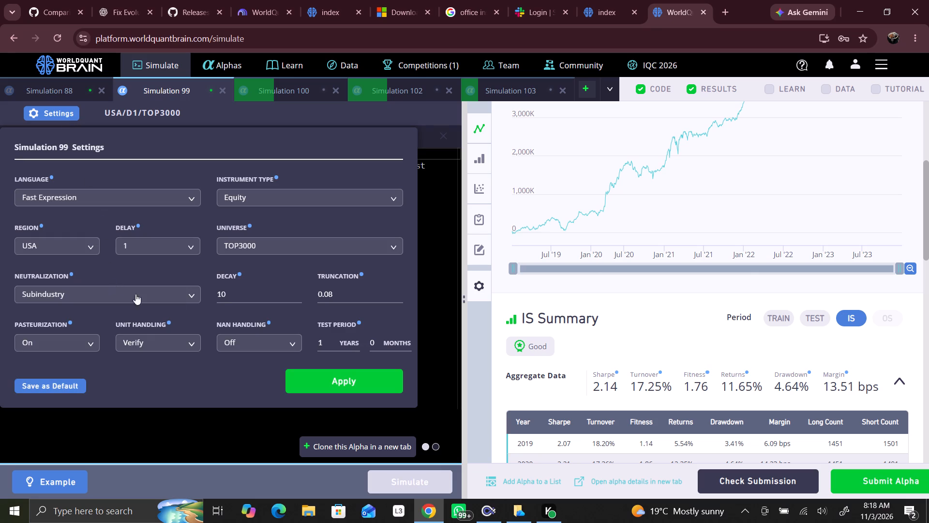
click(225, 295)
key(BackSpace)
key(BackSpace)
key(8)
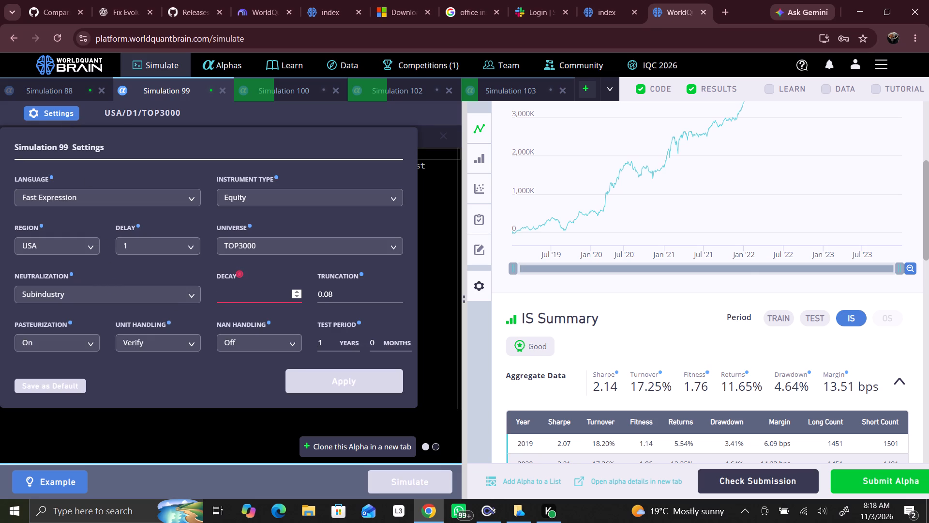
click(88, 342)
click(97, 343)
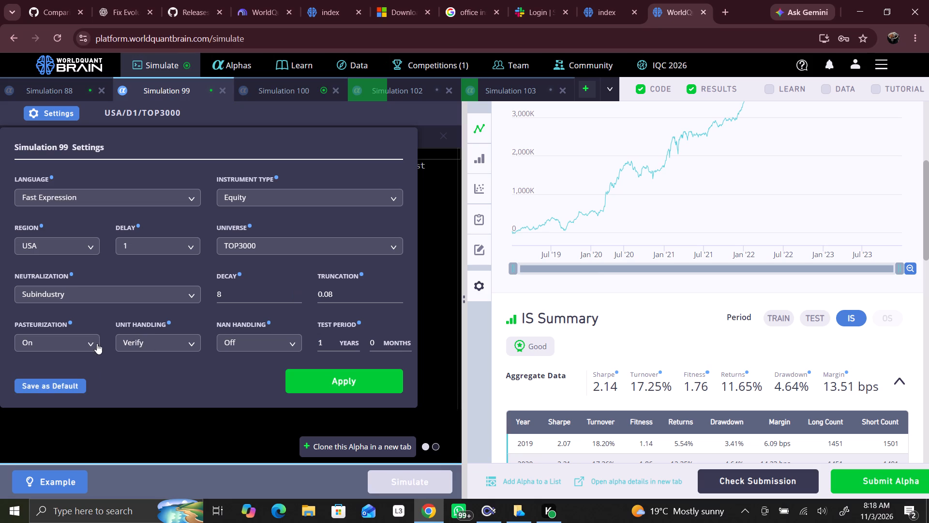
click(135, 299)
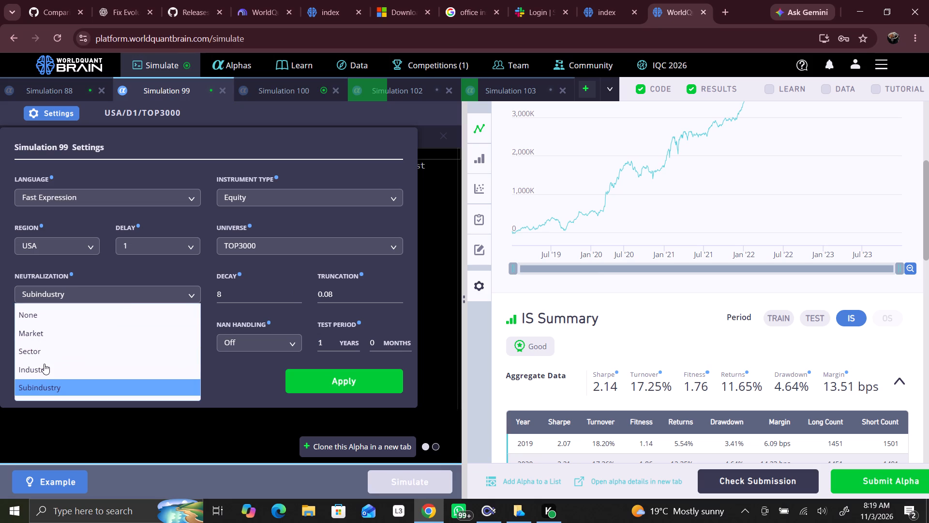
click(43, 364)
click(301, 385)
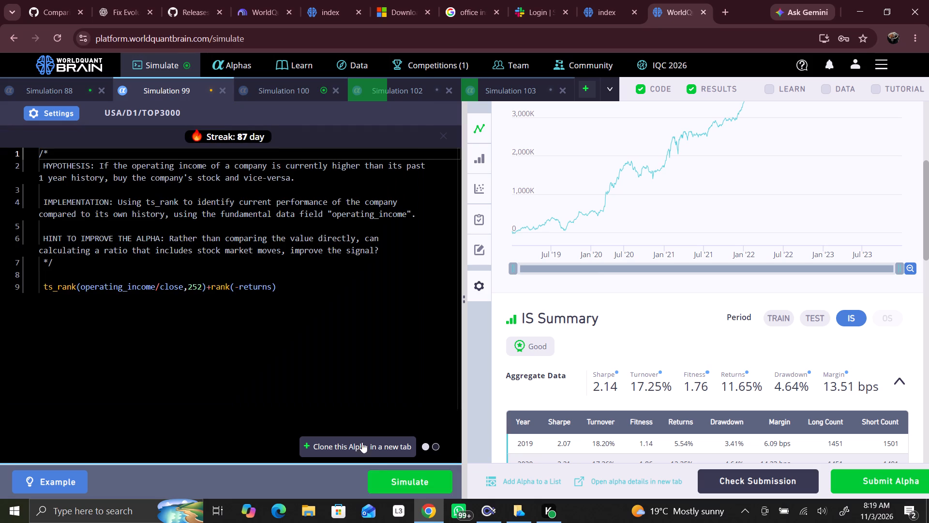
click(393, 480)
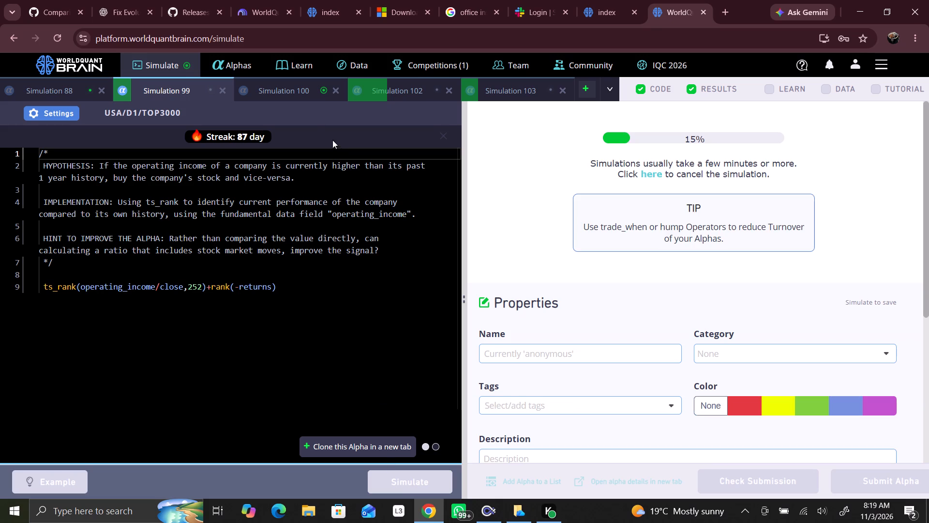
Check the PnL charts of Simulation 100 and Simulation 102 and close both simulations.
click(295, 92)
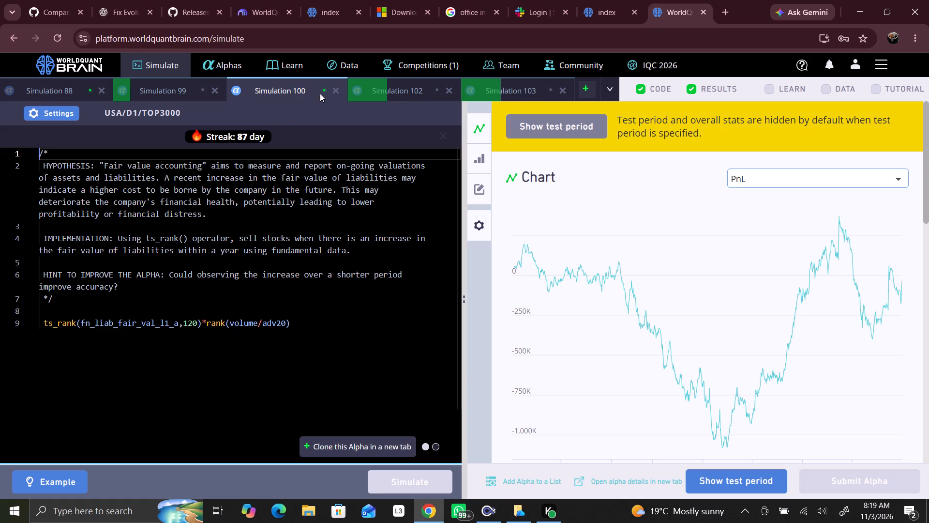
click(333, 90)
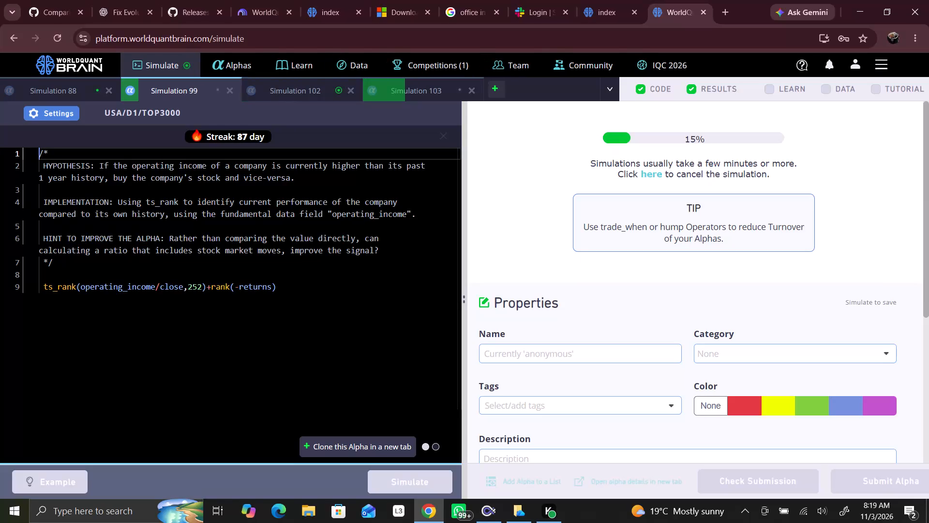
click(293, 87)
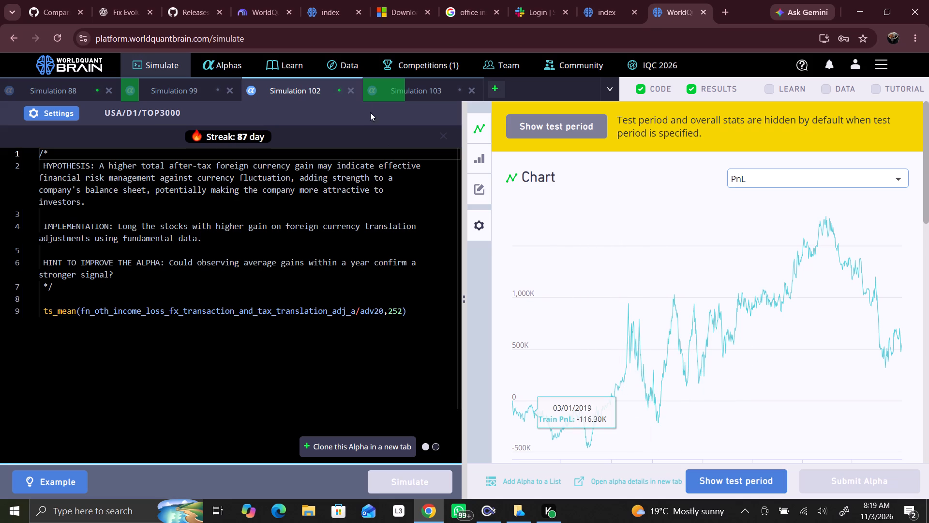
click(353, 91)
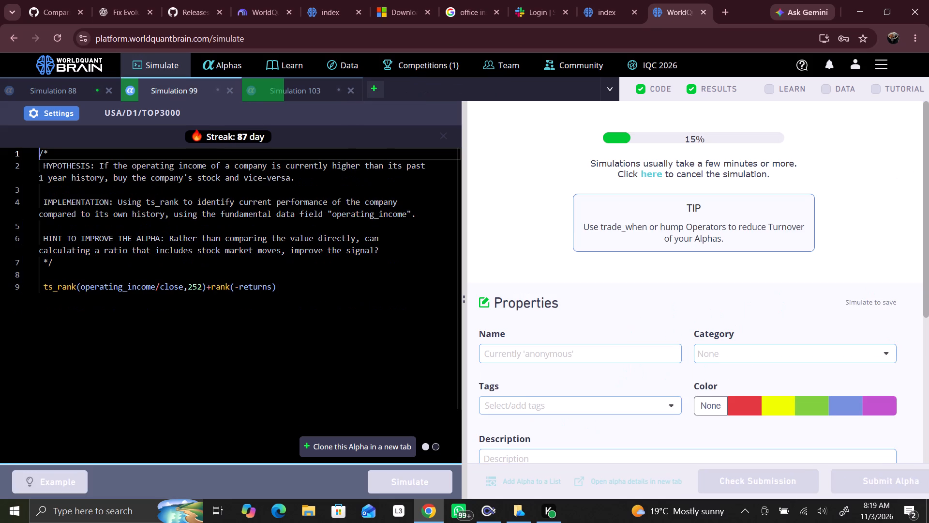
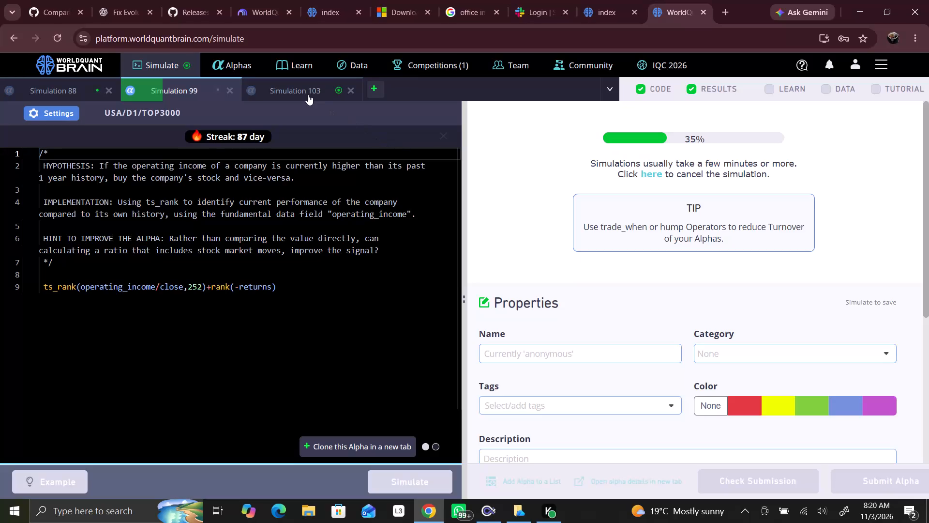
Check the PnL chart of Simulation 103 and close that simulation.
click(306, 93)
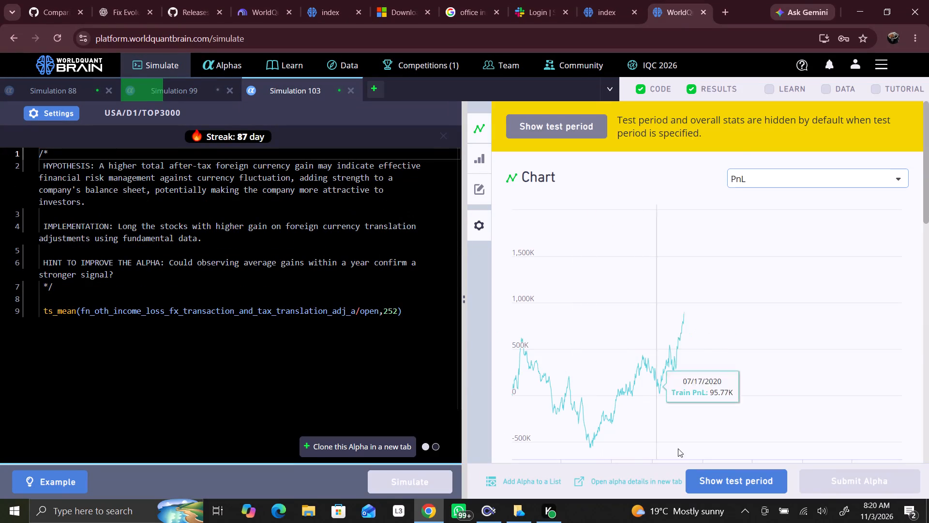
click(350, 91)
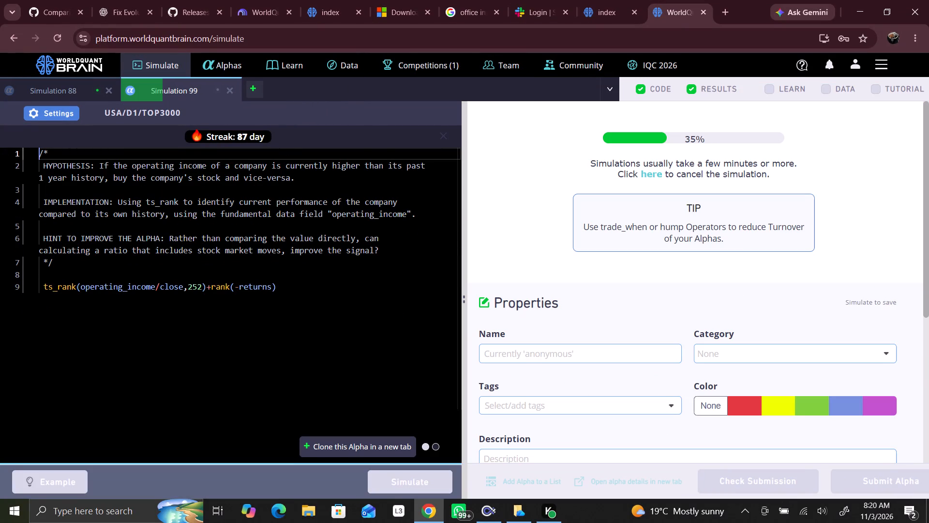
Open a new simulation and go through the example alphas until the social media sentiment volume example, -scl12_buzz, is loaded.
click(254, 97)
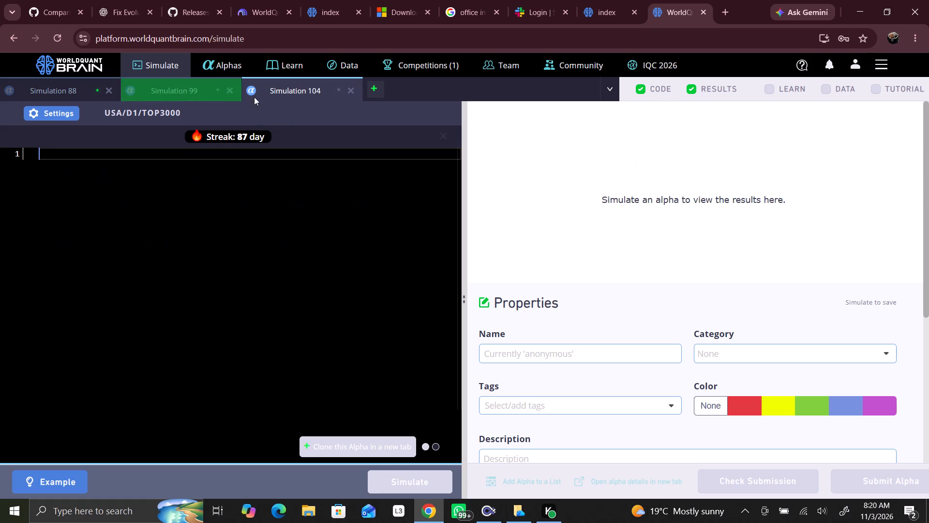
click(84, 488)
click(84, 488)
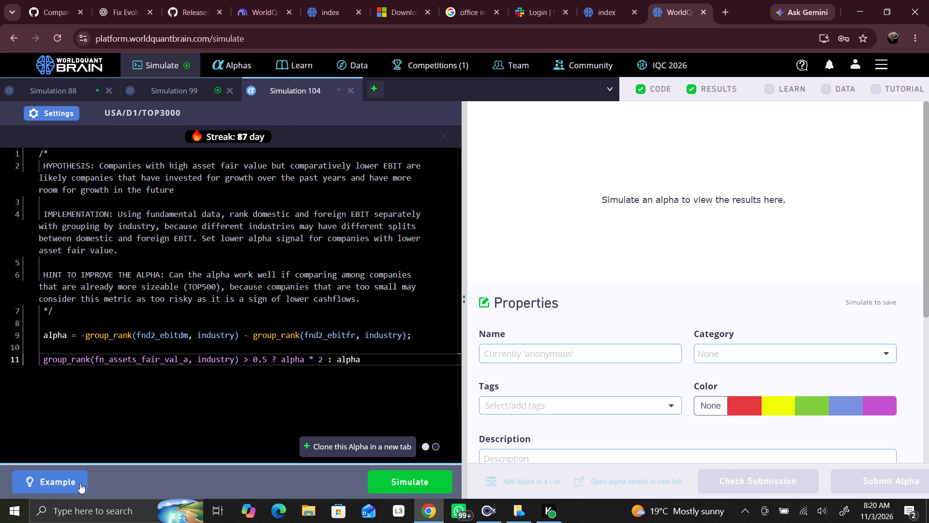
click(76, 484)
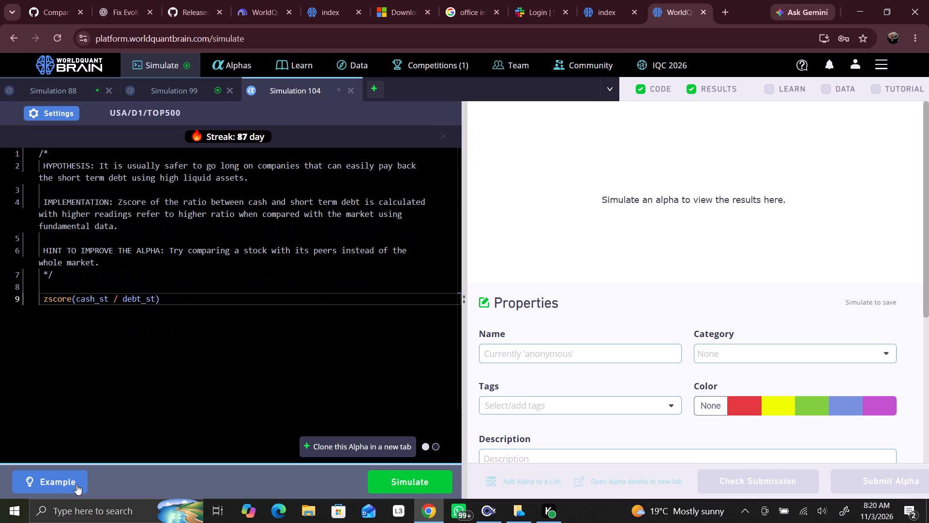
click(71, 484)
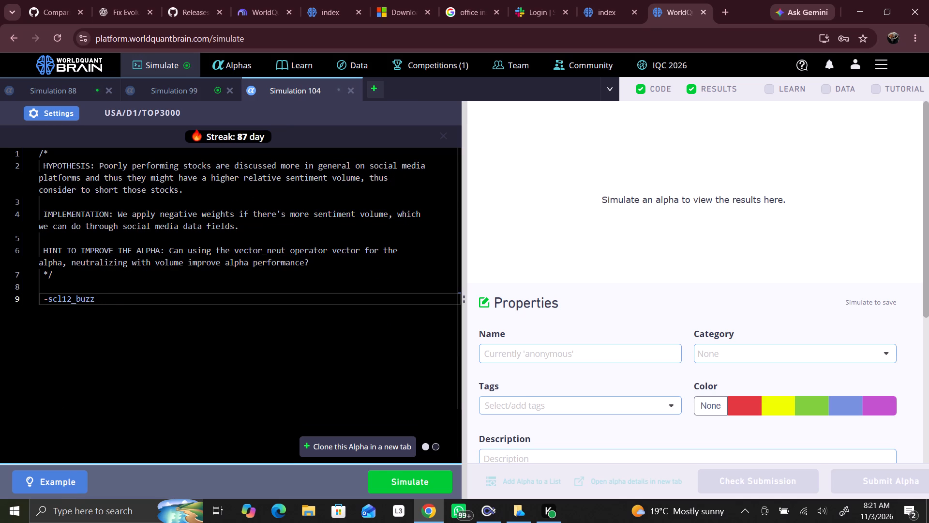
Wrap the example expression in a 10-day mean, giving ts_mean(-scl12_buzz,10), and simulate it.
click(44, 298)
text(ts)
text(_mean)
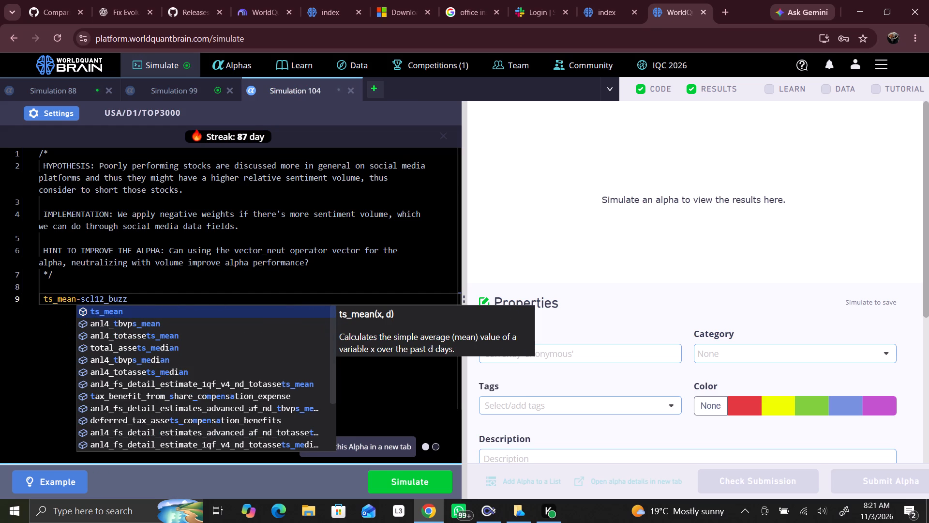
key(shift+parenleft)
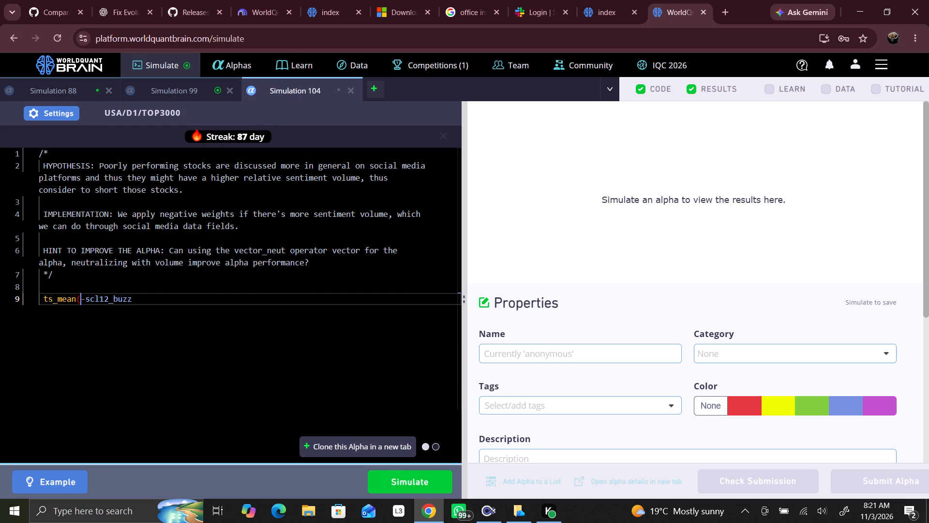
click(132, 300)
text(,10)
key(shift+parenright)
click(406, 481)
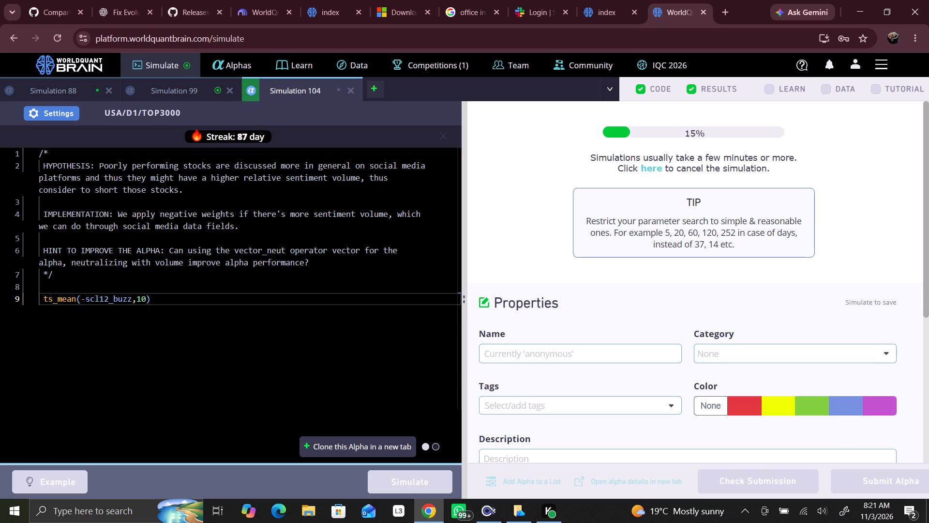
Show the test period for Simulation 99 and examine its aggregate results for the IS period.
click(195, 92)
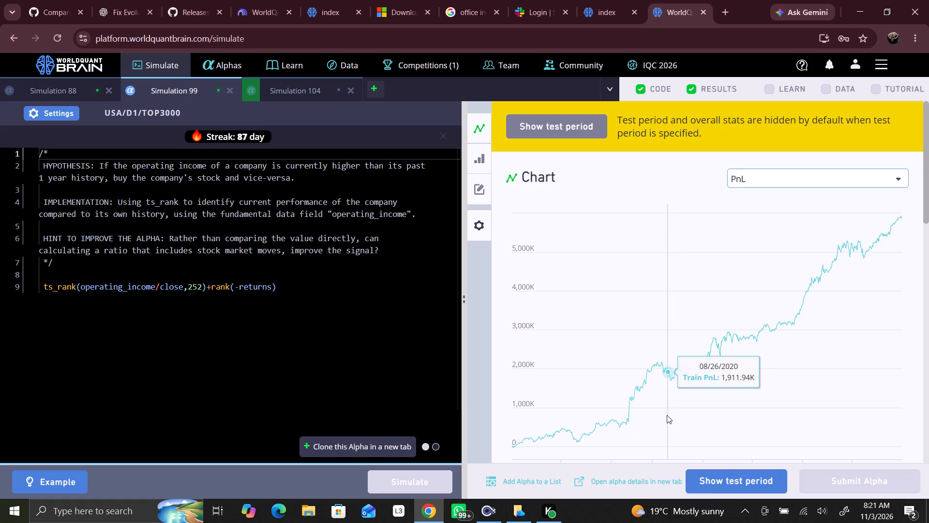
click(711, 485)
scroll(799, 339, down, 8)
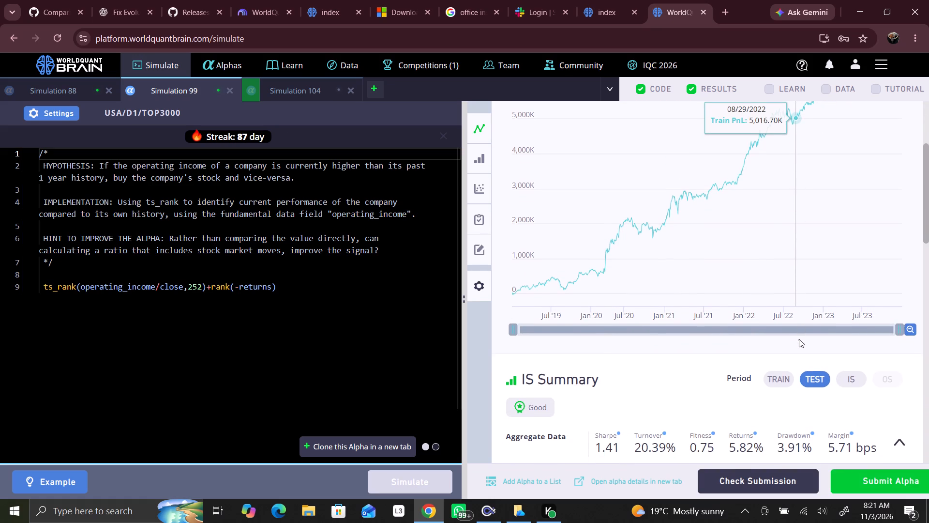
click(849, 378)
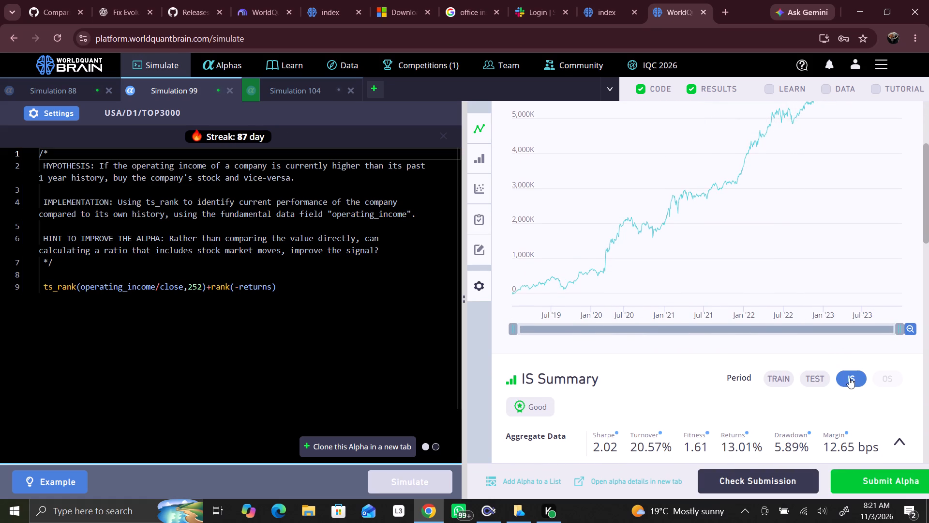
Set Simulation 99's neutralization to Sector, apply the settings and simulate it again.
click(76, 116)
click(139, 294)
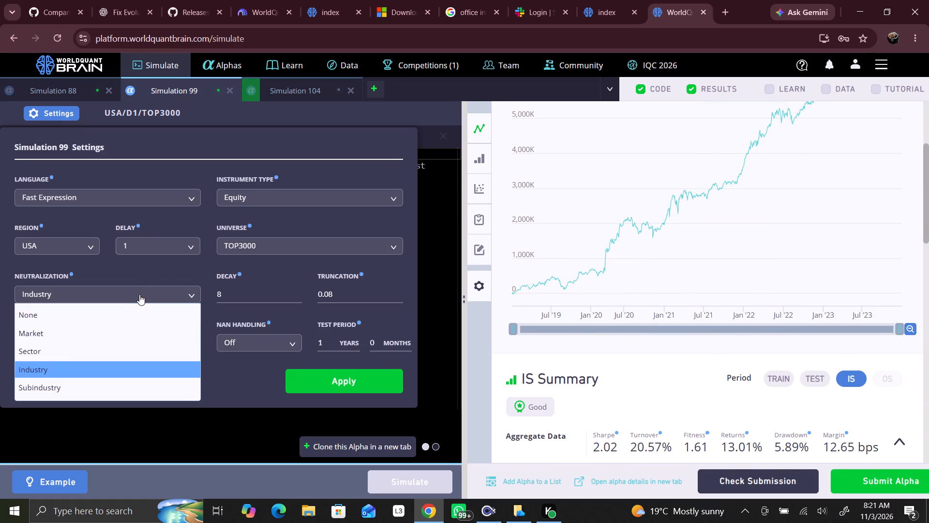
click(59, 349)
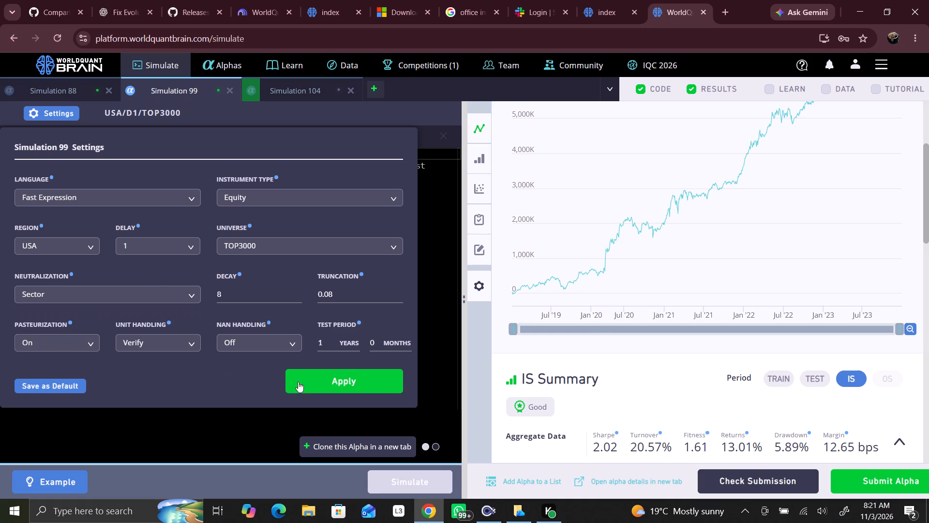
click(313, 386)
click(396, 476)
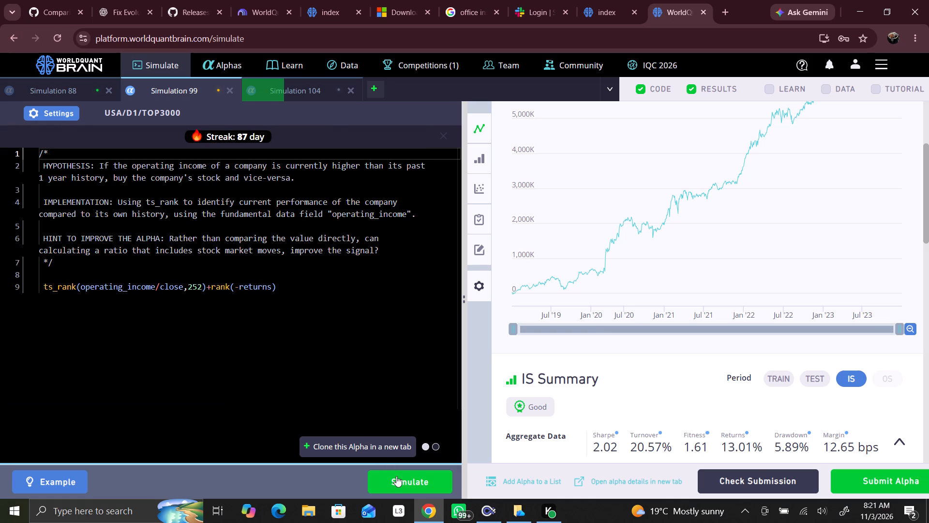
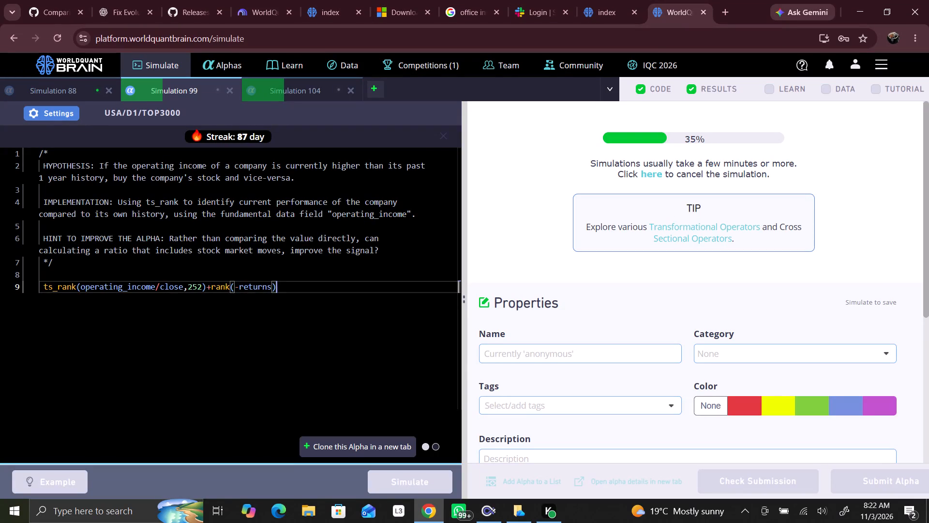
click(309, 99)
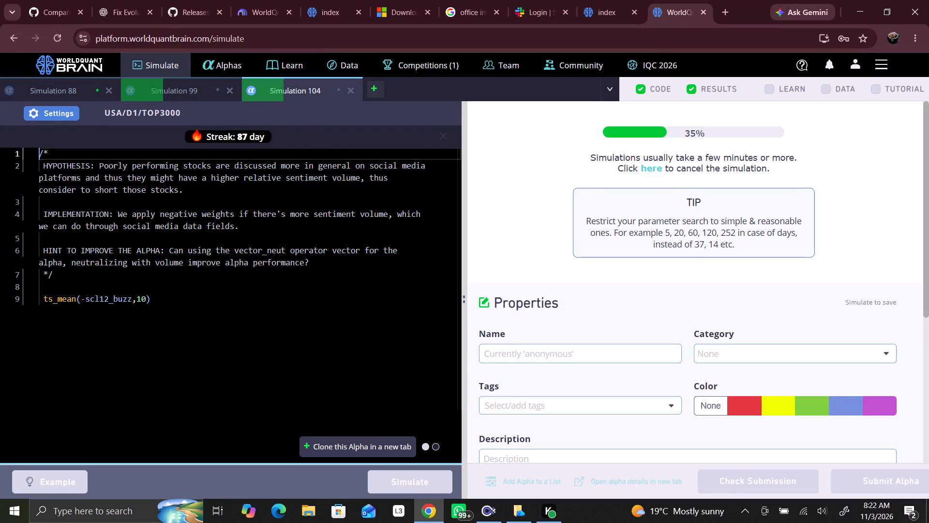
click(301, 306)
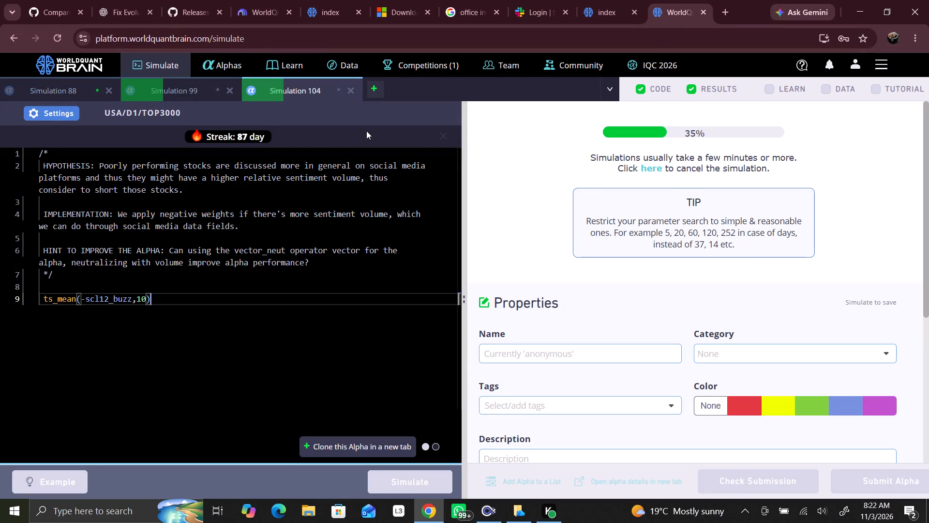
In a new simulation, go through the example alphas to the asset fair value and domestic/foreign EBIT group_rank example and simulate it unchanged.
click(377, 93)
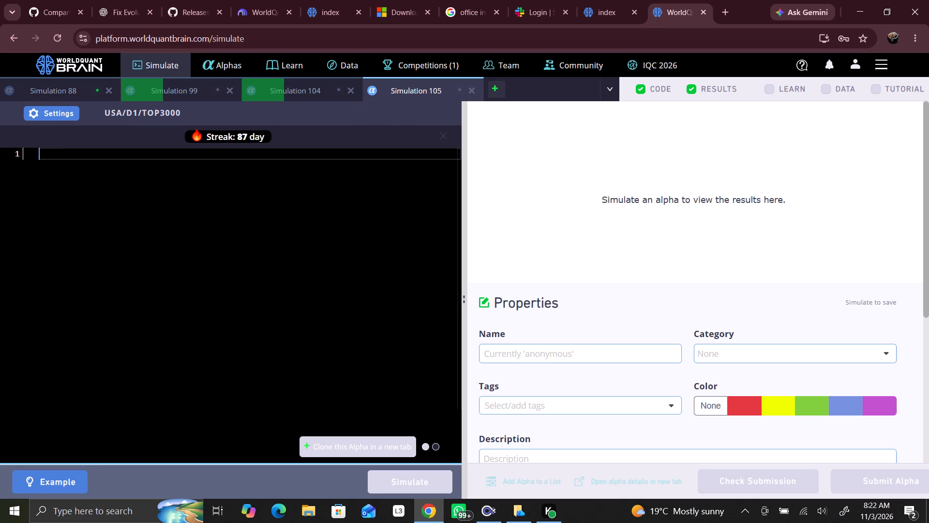
click(74, 475)
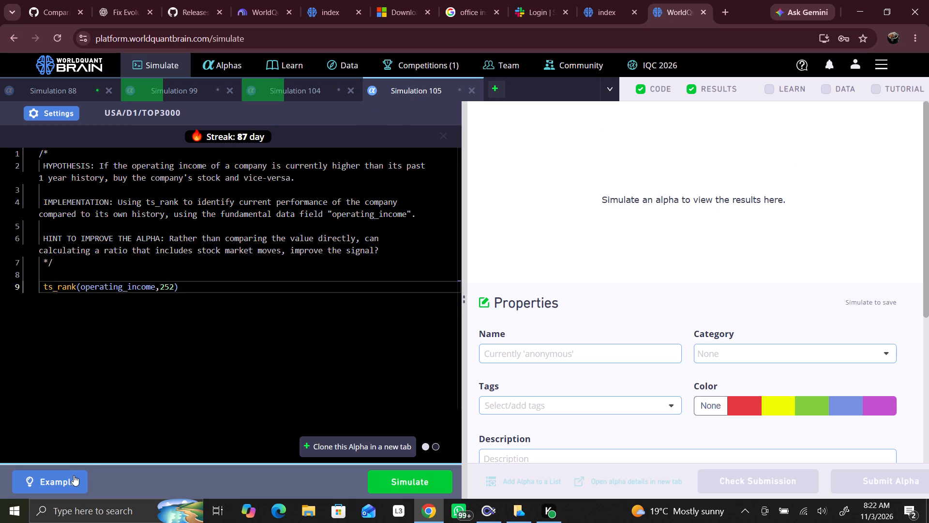
click(74, 476)
click(74, 476)
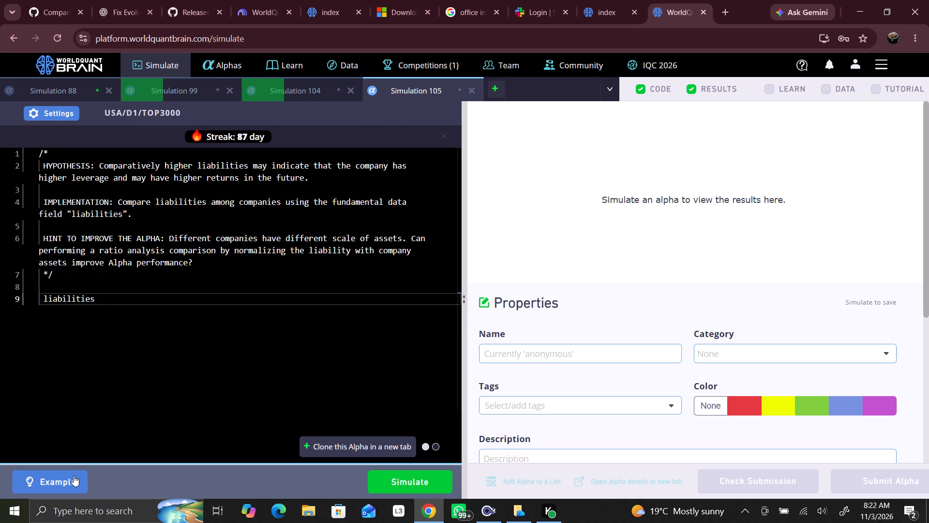
click(74, 476)
click(74, 476)
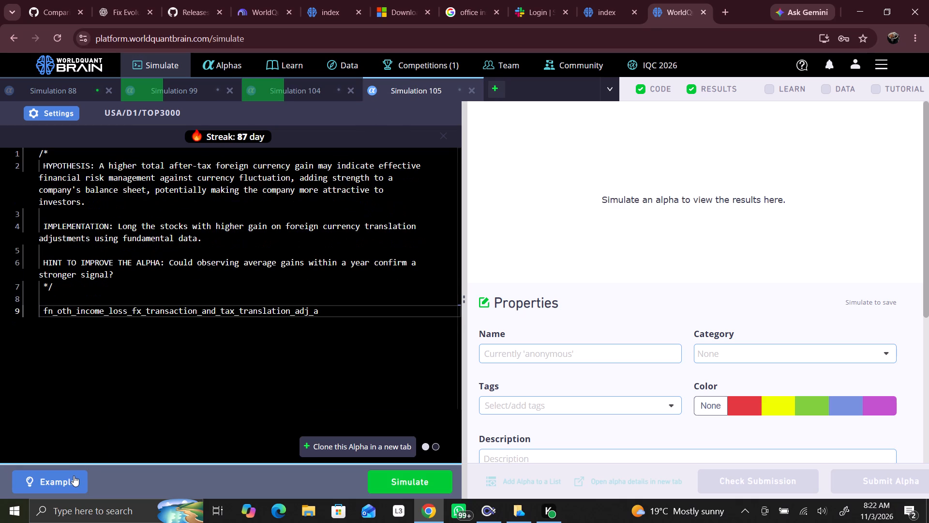
click(74, 476)
click(74, 476)
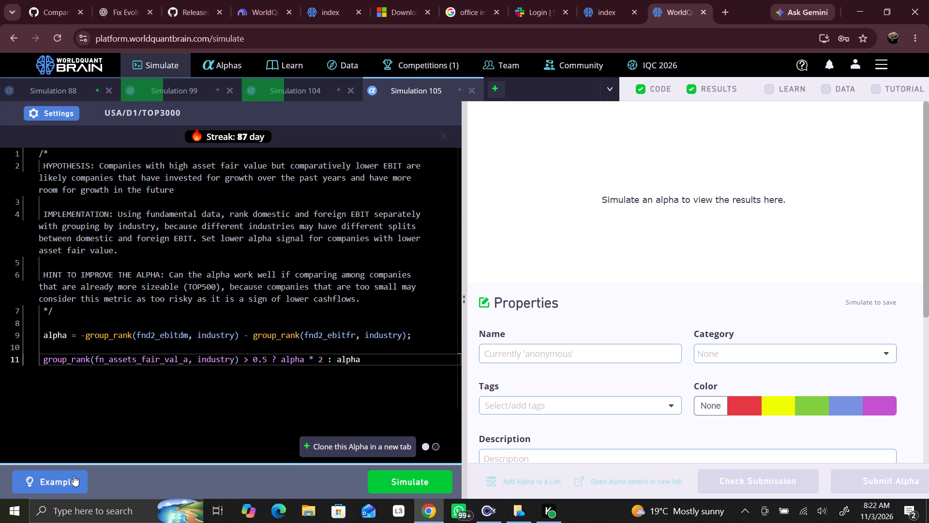
click(397, 480)
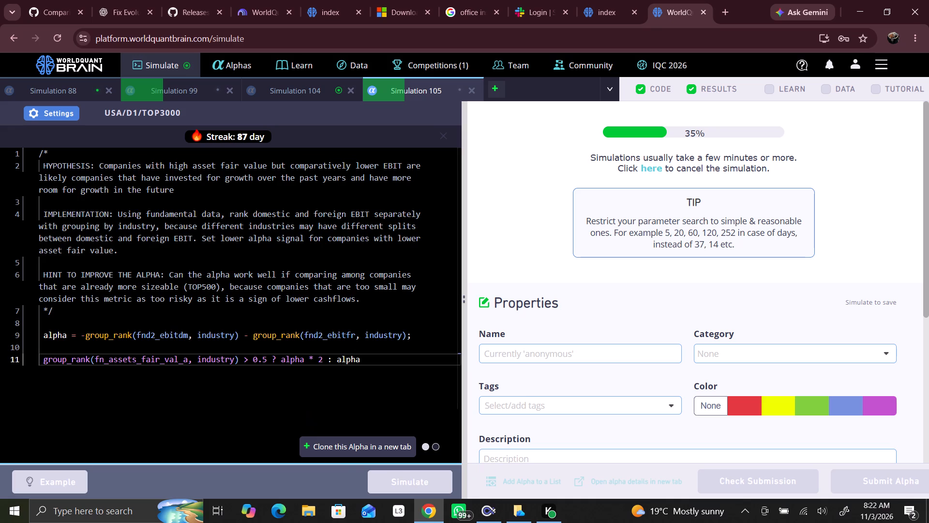
Show the test period for Simulation 104 and examine its aggregate results for the IS period.
click(303, 95)
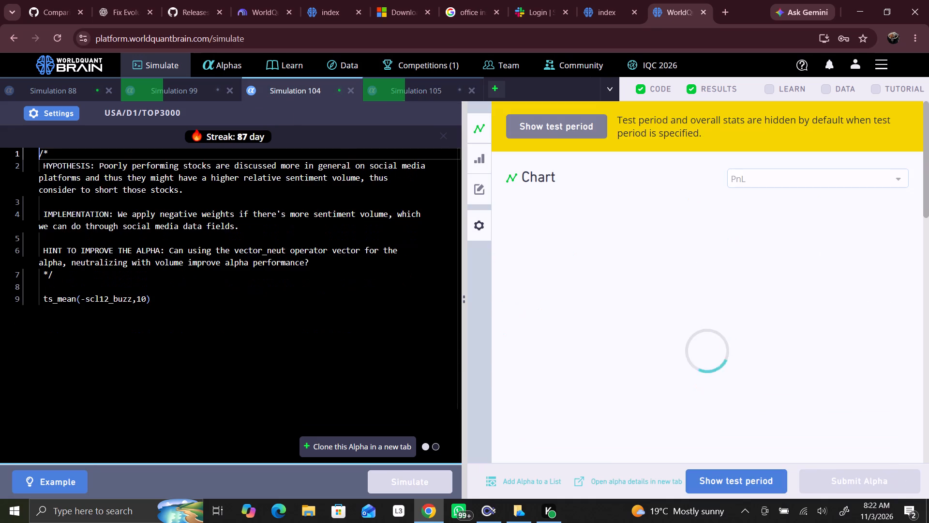
click(729, 483)
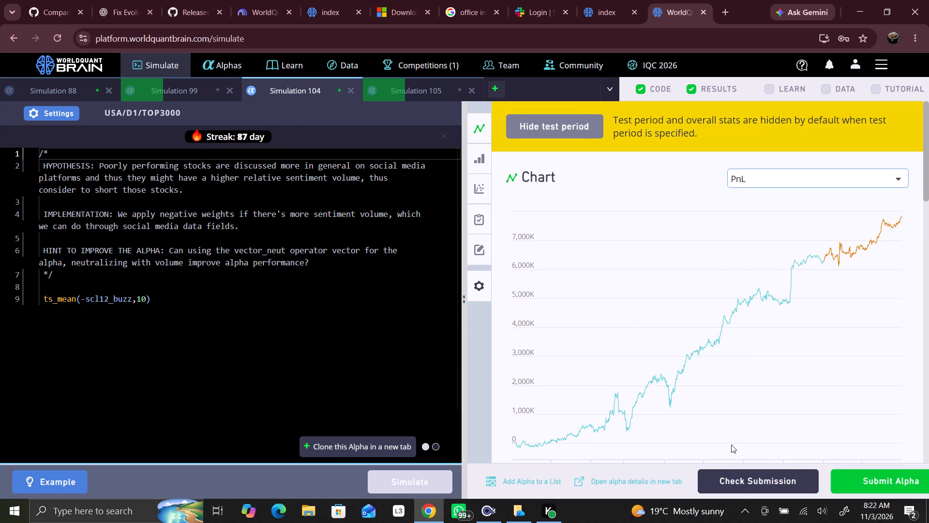
scroll(744, 398, down, 11)
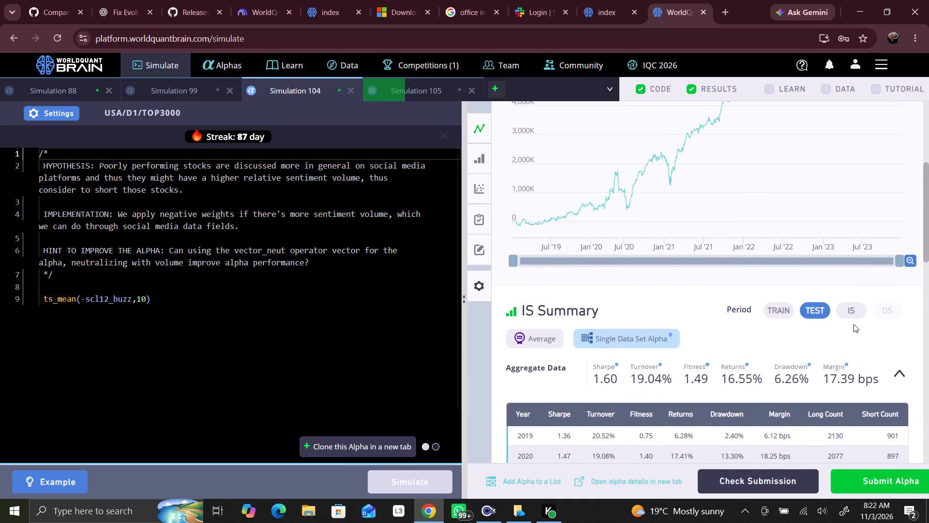
click(855, 319)
click(858, 307)
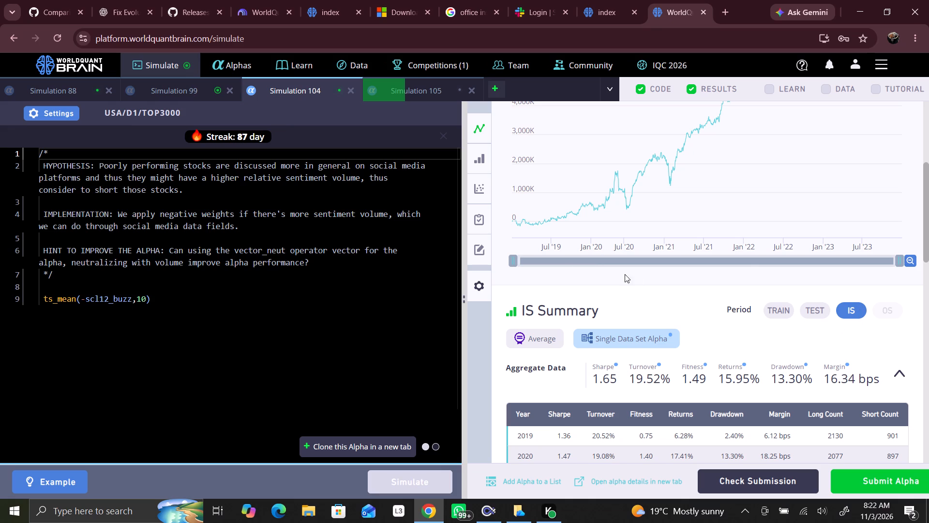
Set Simulation 104's decay to 4, apply the settings and simulate it again.
click(66, 117)
click(250, 301)
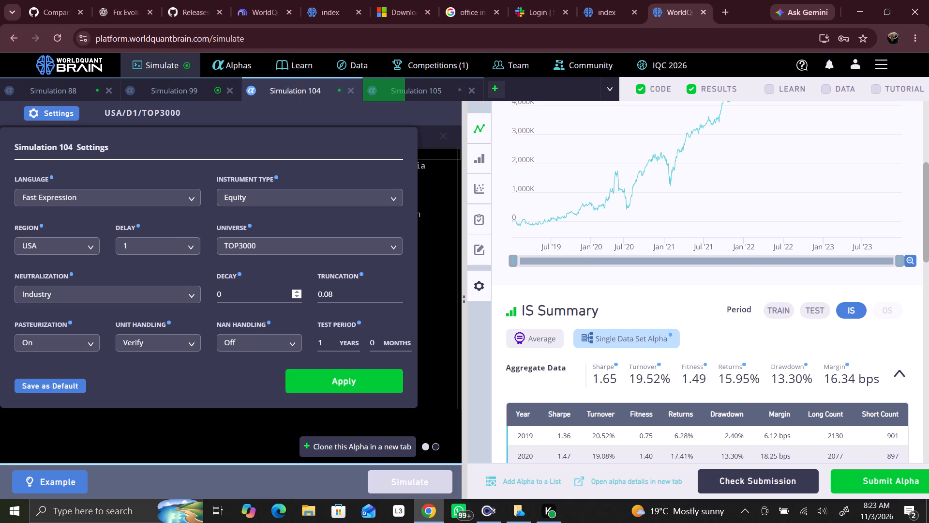
key(BackSpace)
key(4)
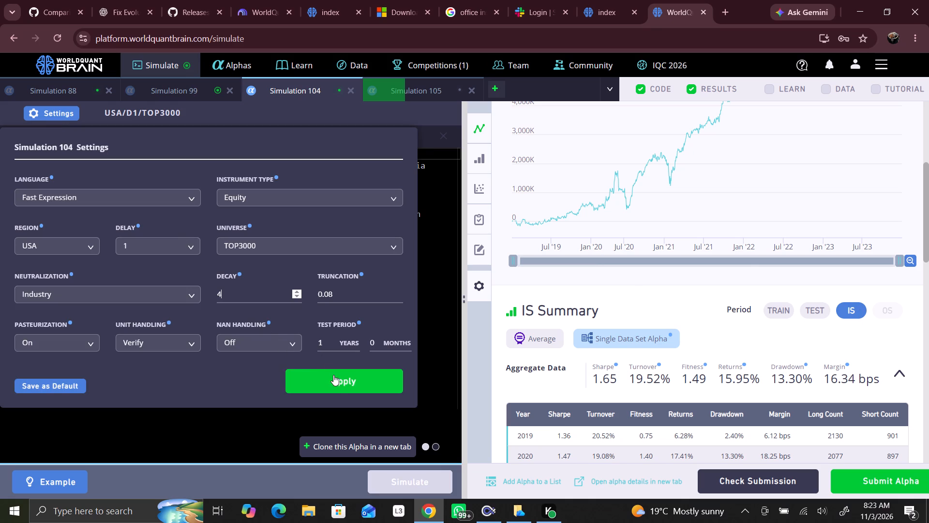
click(340, 381)
click(400, 479)
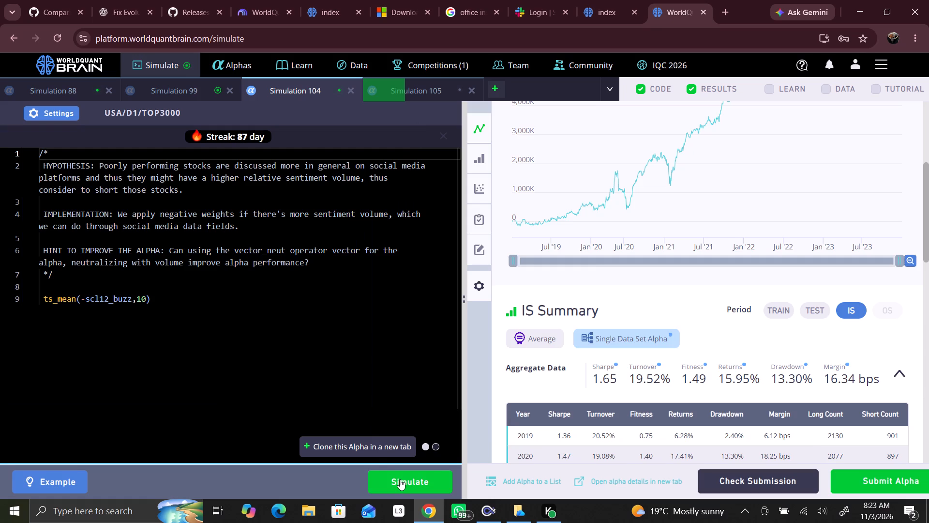
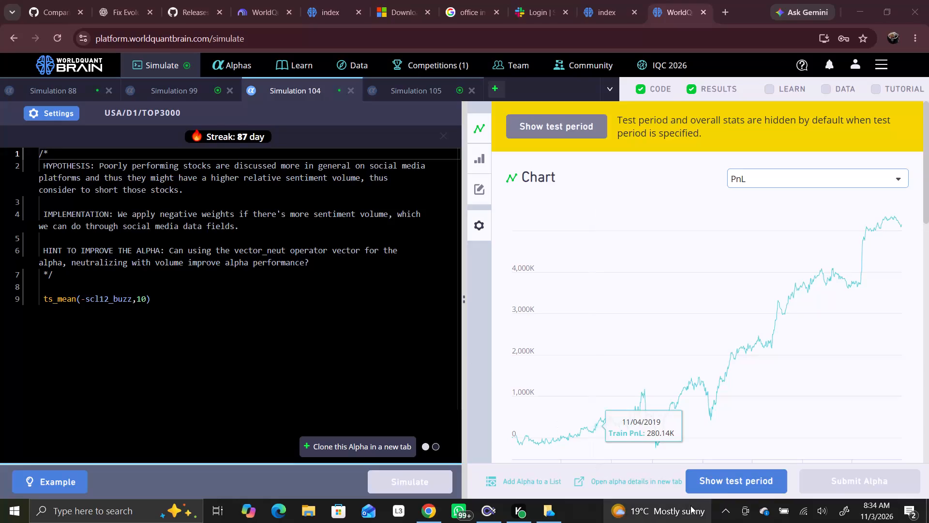
Review Simulation 104's IS-period results with the test period shown, and close that simulation.
click(727, 481)
scroll(709, 370, down, 3)
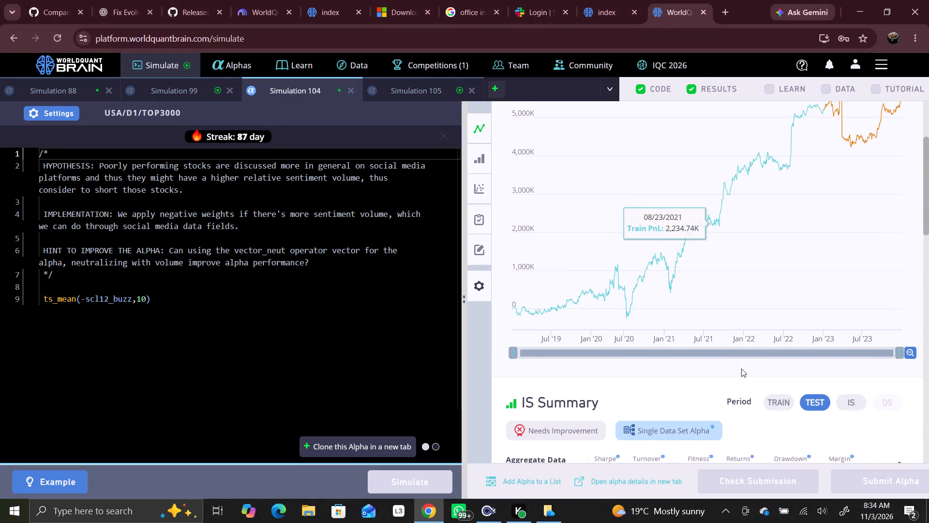
click(850, 352)
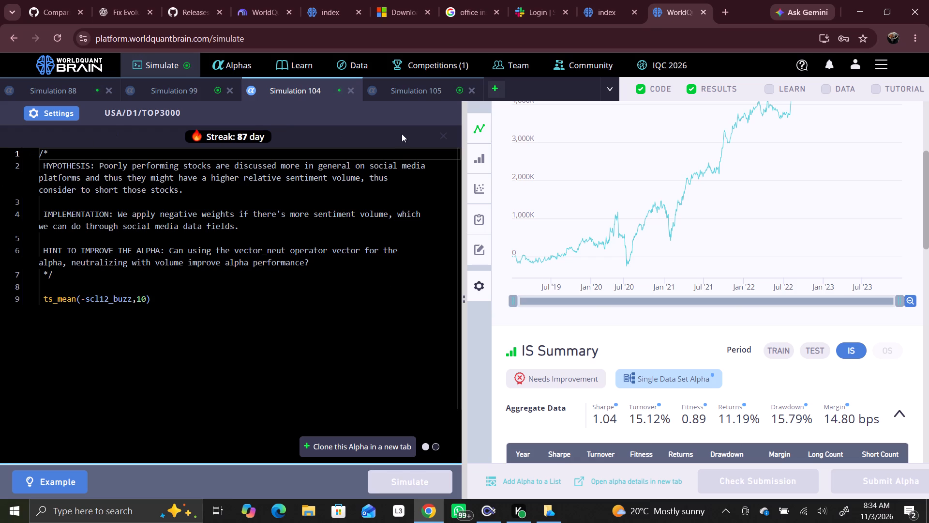
click(351, 90)
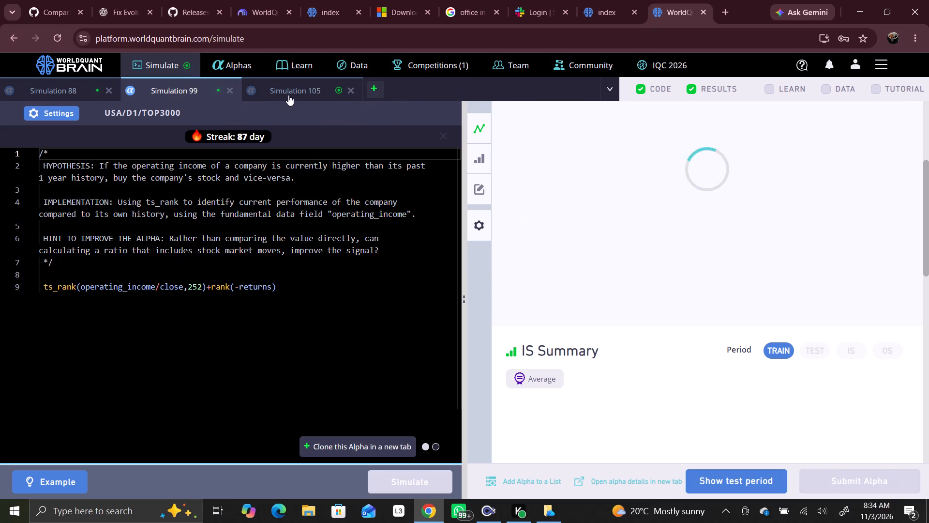
Show the test period for Simulation 99 and examine its aggregate results for the IS period.
click(734, 476)
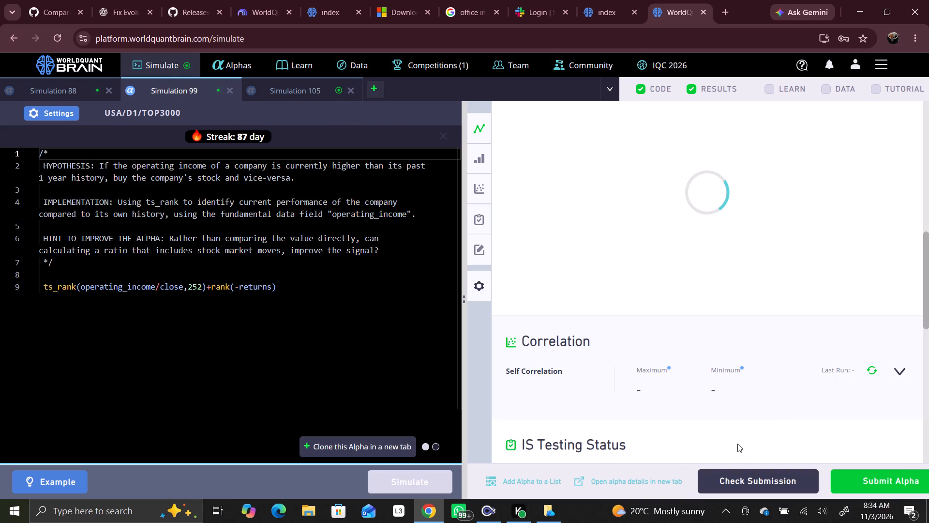
scroll(806, 409, up, 2)
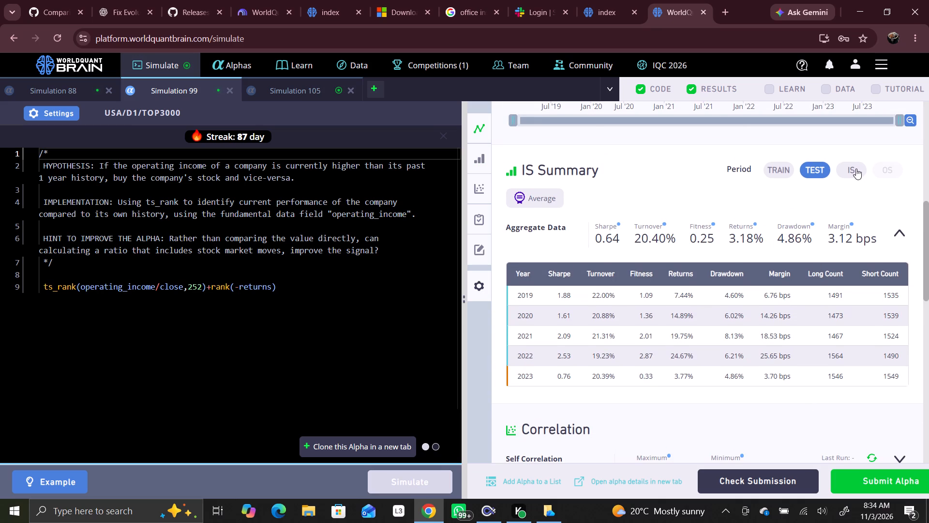
click(856, 169)
Set Simulation 99's neutralization to Market, apply the settings and simulate it again.
click(65, 115)
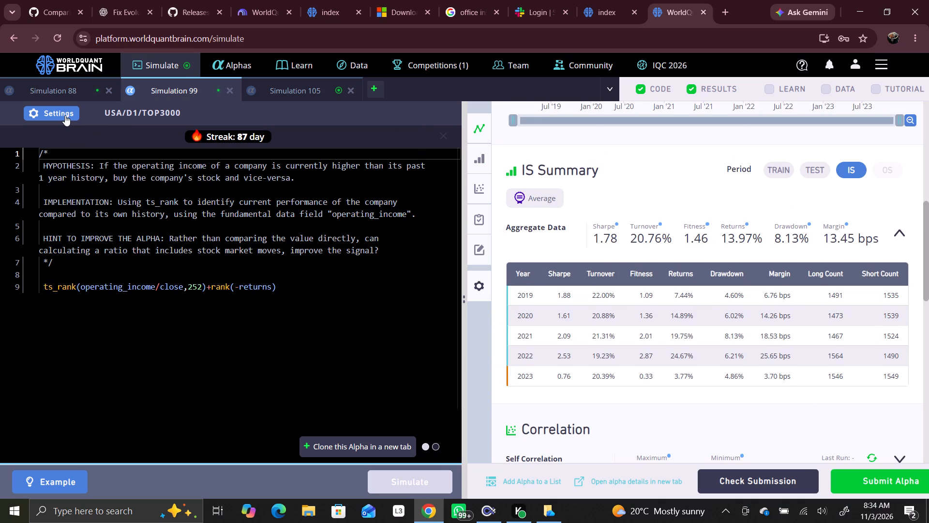
click(68, 284)
click(70, 292)
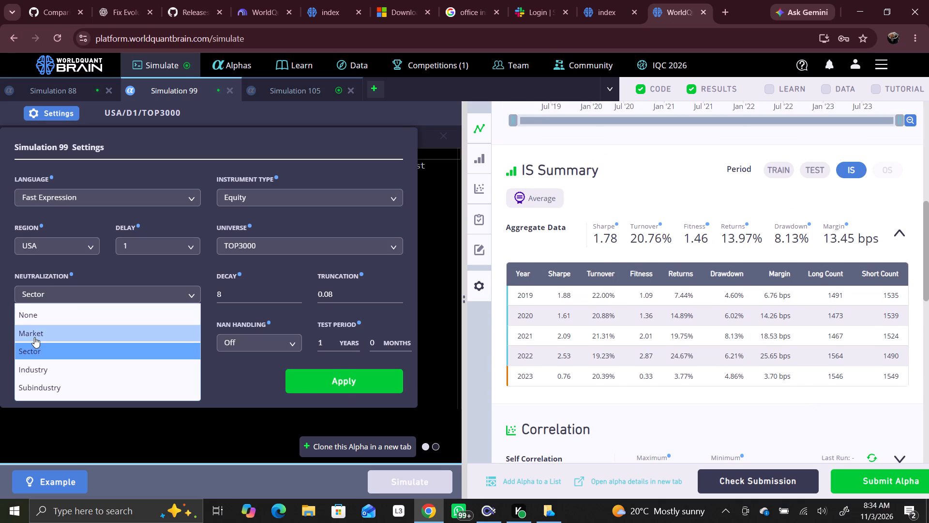
click(34, 337)
click(345, 385)
click(399, 481)
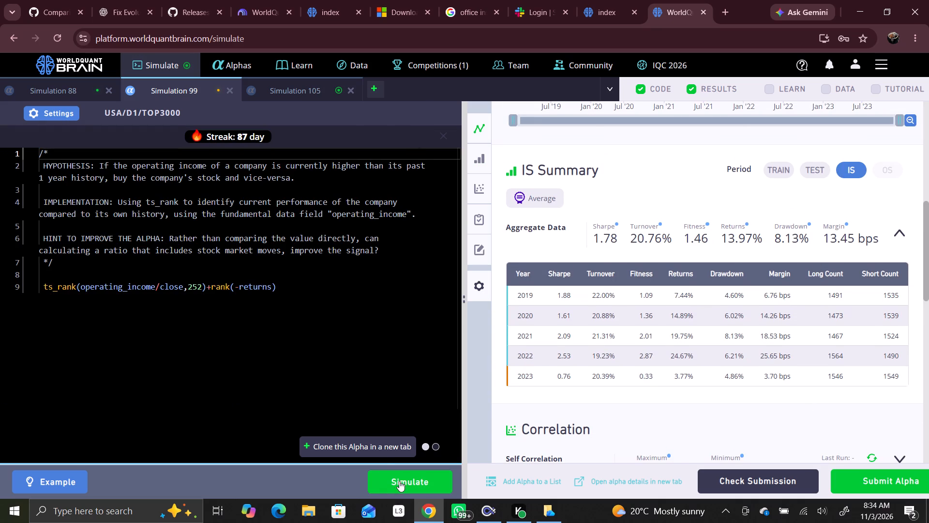
Review Simulation 105's IS-period results with the test period shown, and close that simulation.
click(306, 93)
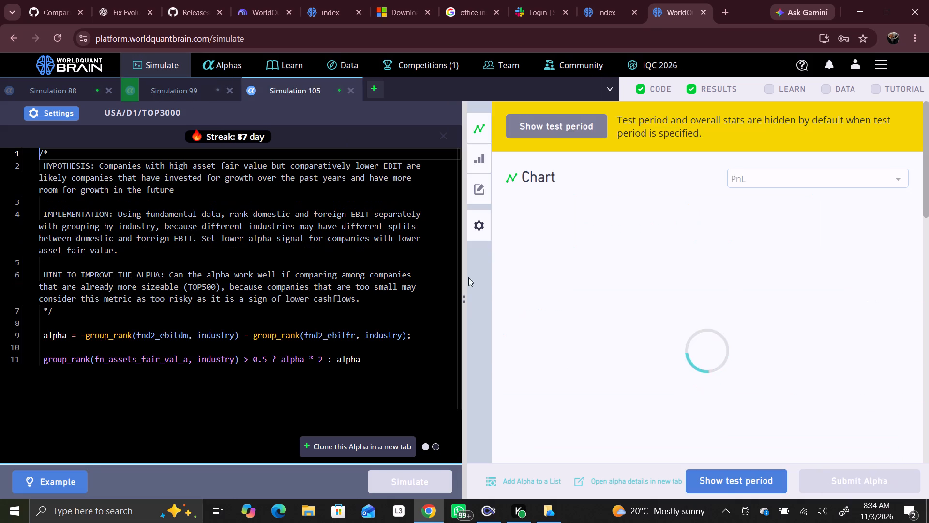
click(725, 482)
scroll(729, 407, down, 3)
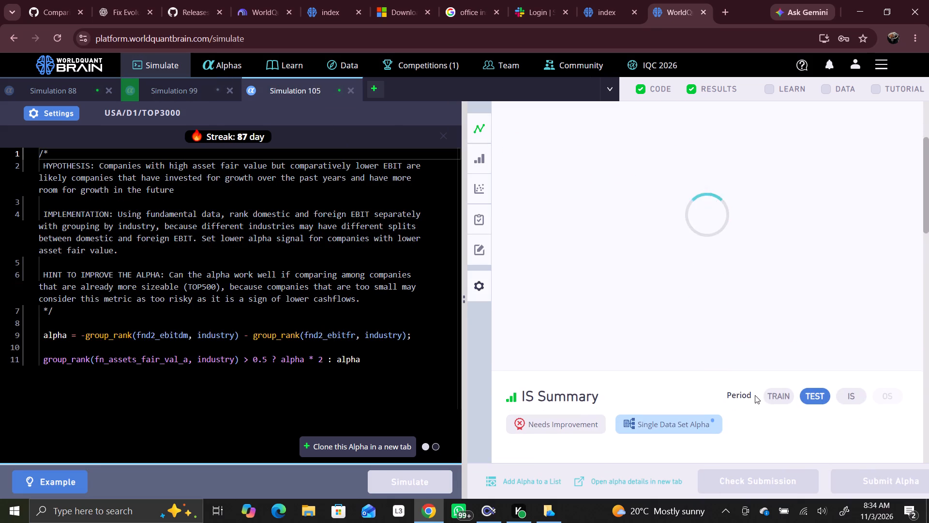
click(851, 354)
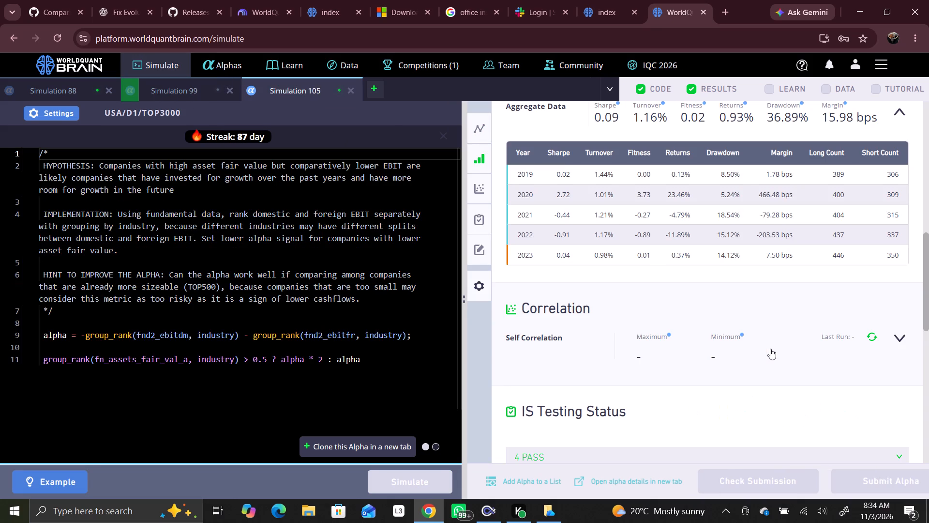
click(352, 90)
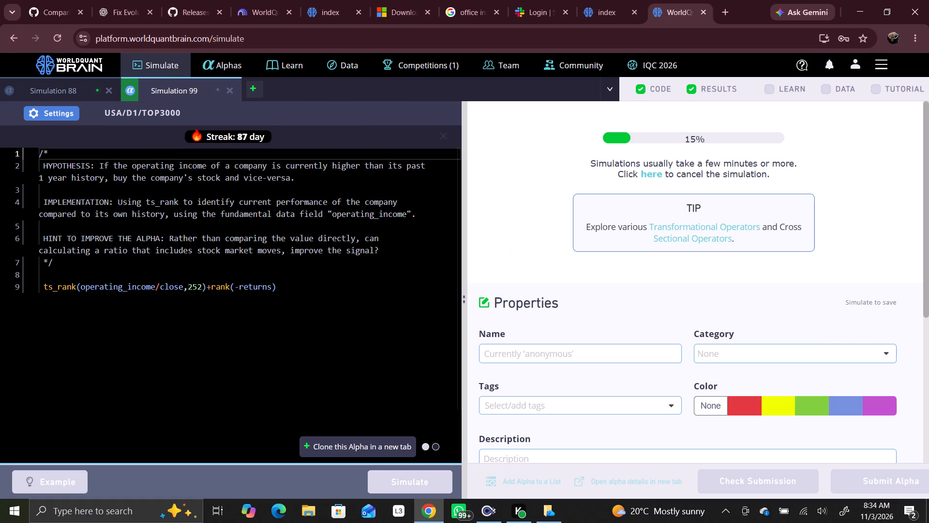
In a new simulation, load the example alpha zscore(cash_st / debt_st) and simulate it unchanged.
click(254, 90)
click(62, 473)
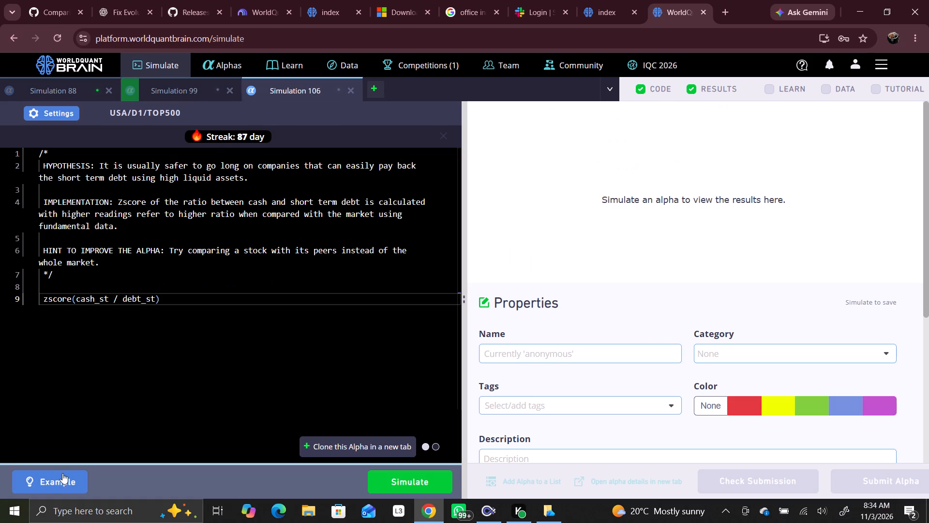
click(424, 484)
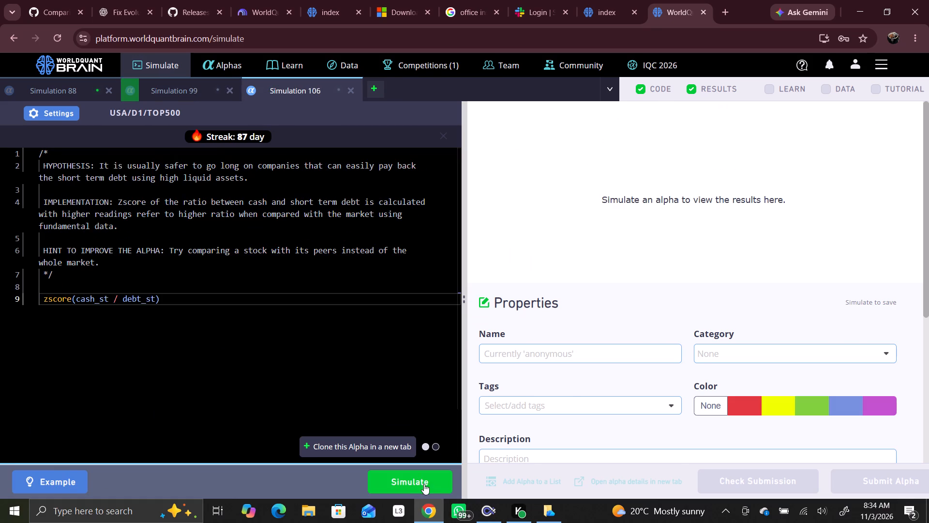
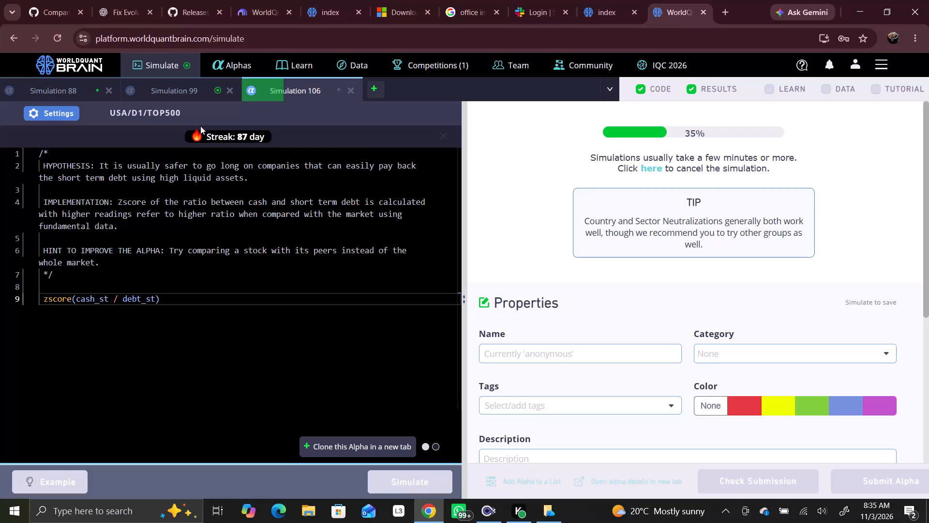
Show the test period for Simulation 99 and review its aggregate results for the IS period.
click(182, 93)
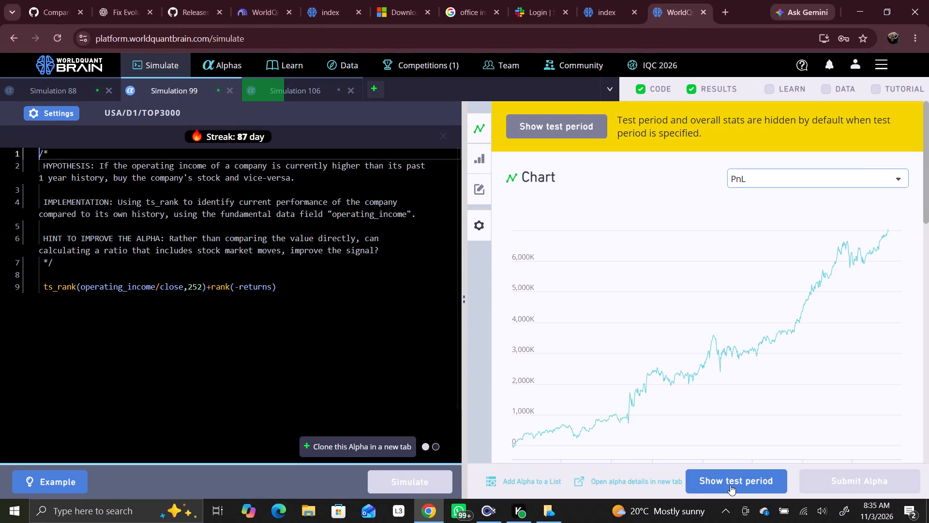
click(729, 484)
scroll(765, 349, down, 2)
scroll(803, 384, down, 1)
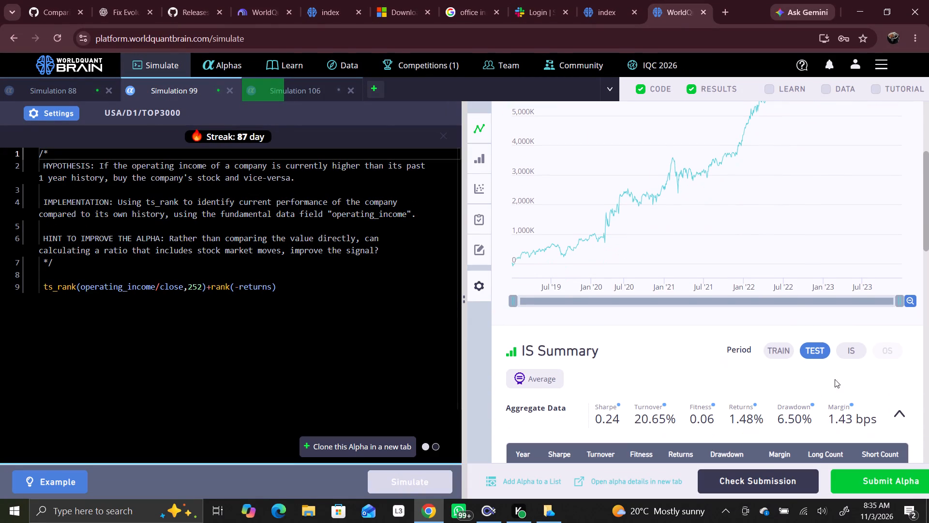
click(858, 355)
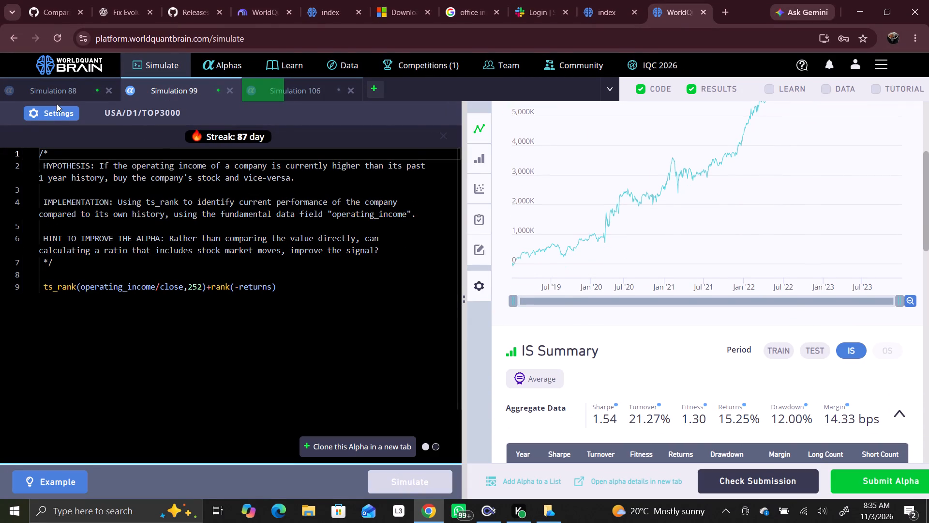
Set Simulation 99's neutralization to None, apply the settings and simulate it again.
click(56, 114)
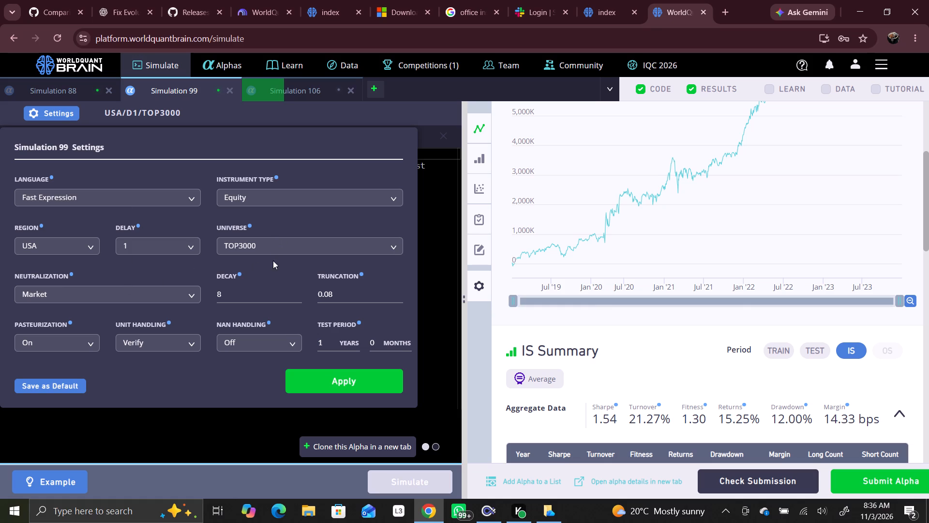
click(86, 290)
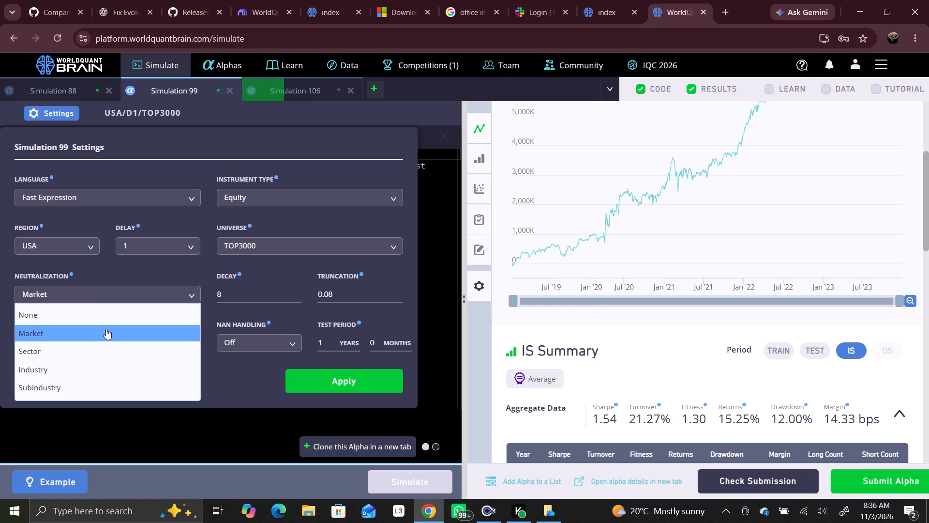
click(54, 311)
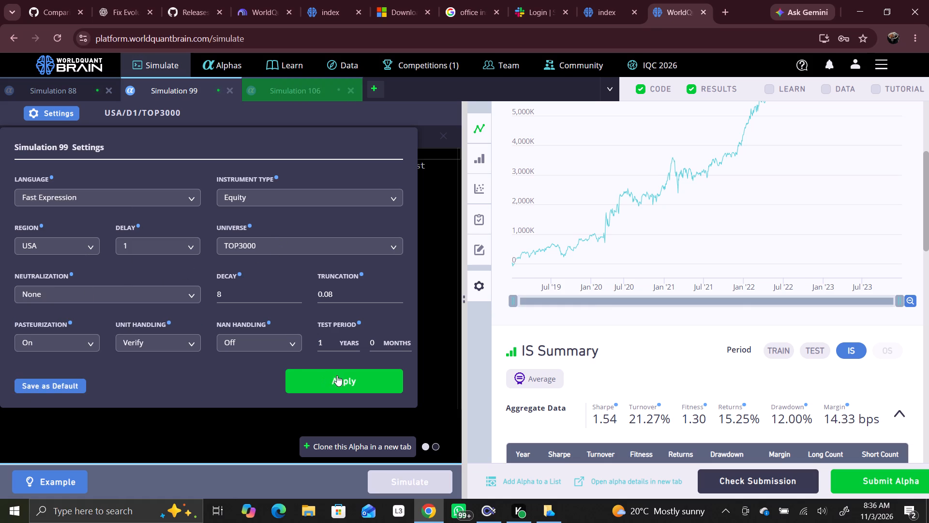
click(338, 377)
click(404, 482)
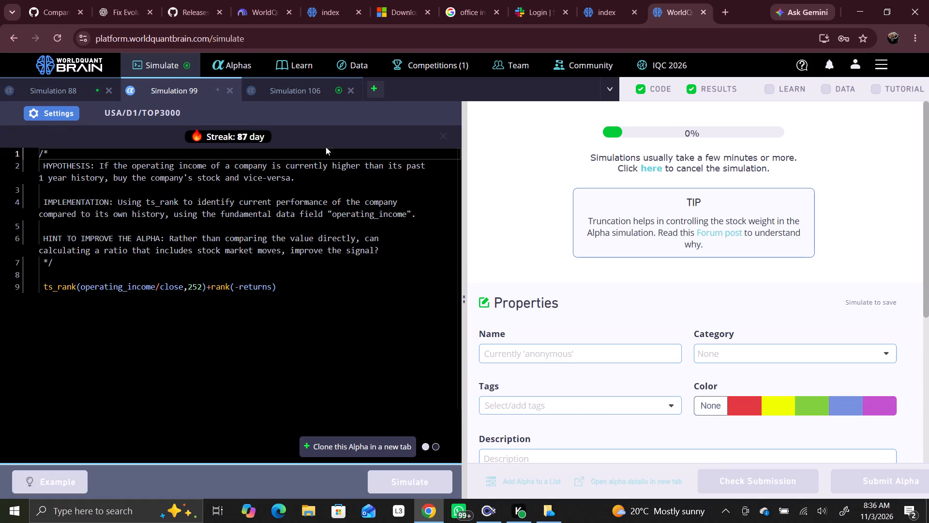
Review Simulation 106's results with the test period shown, and close that simulation.
click(313, 90)
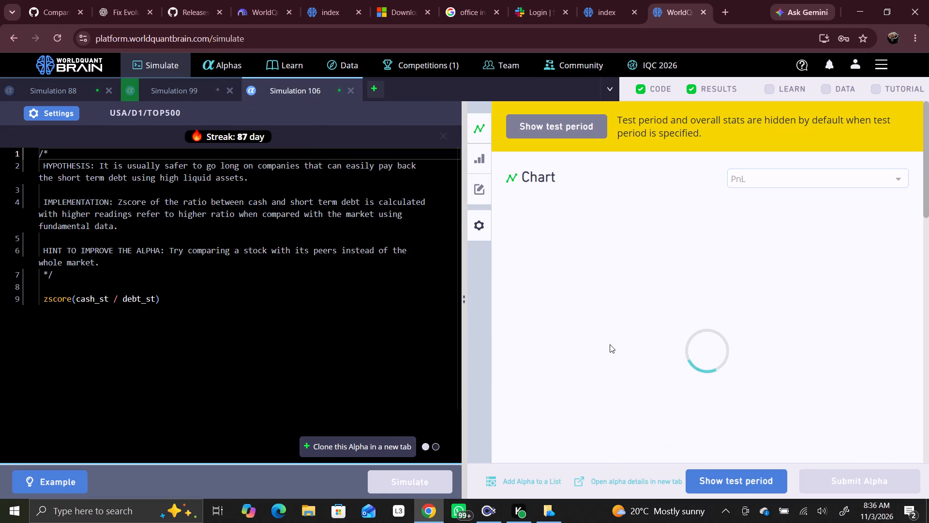
click(700, 476)
scroll(705, 403, down, 5)
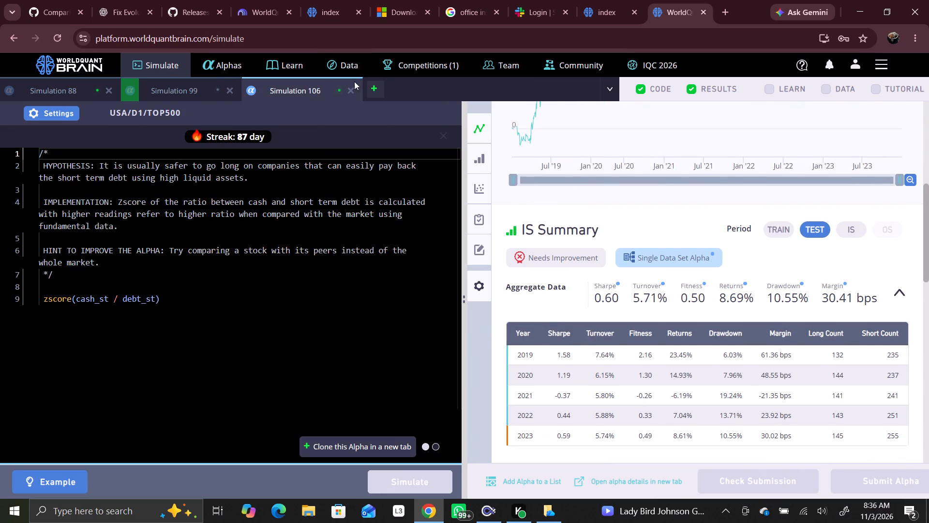
click(352, 91)
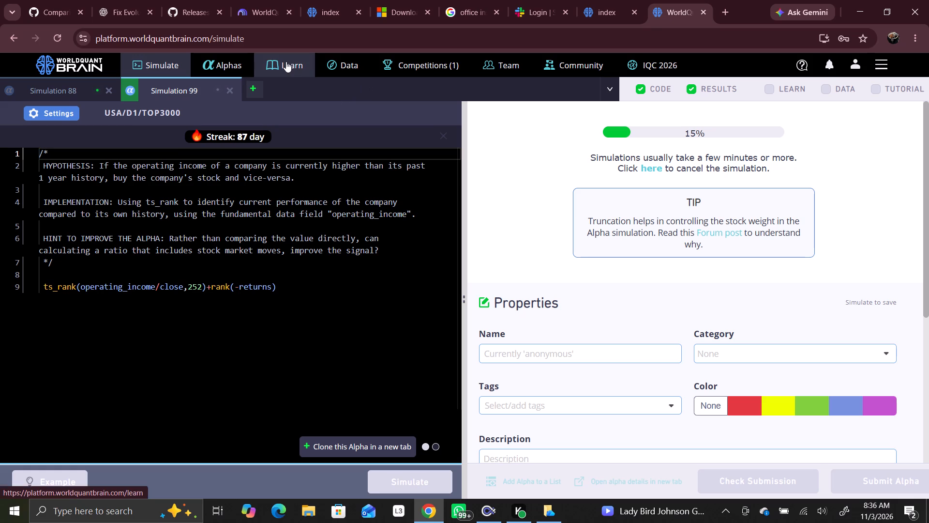
Among the submitted alphas, open the one submitted 11/02/2026 and examine its code, simulation settings, chart and IS summary.
click(239, 65)
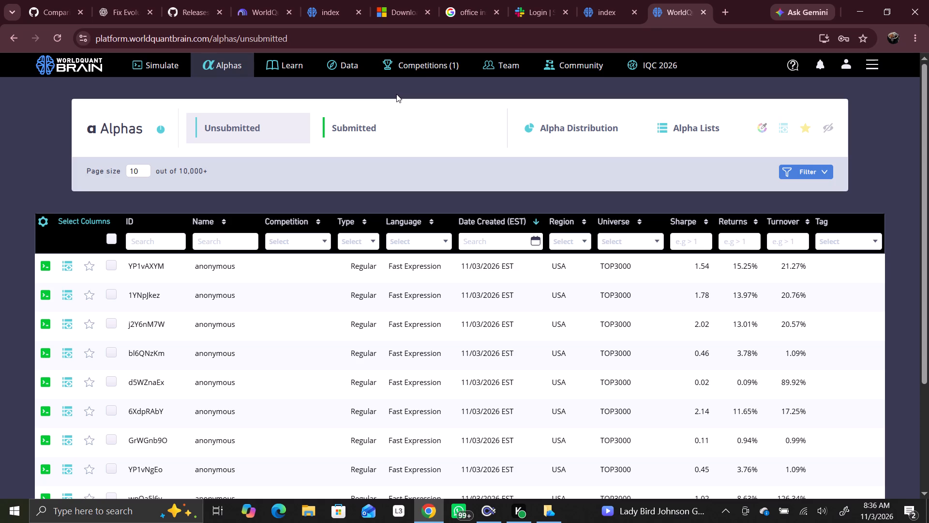
click(390, 120)
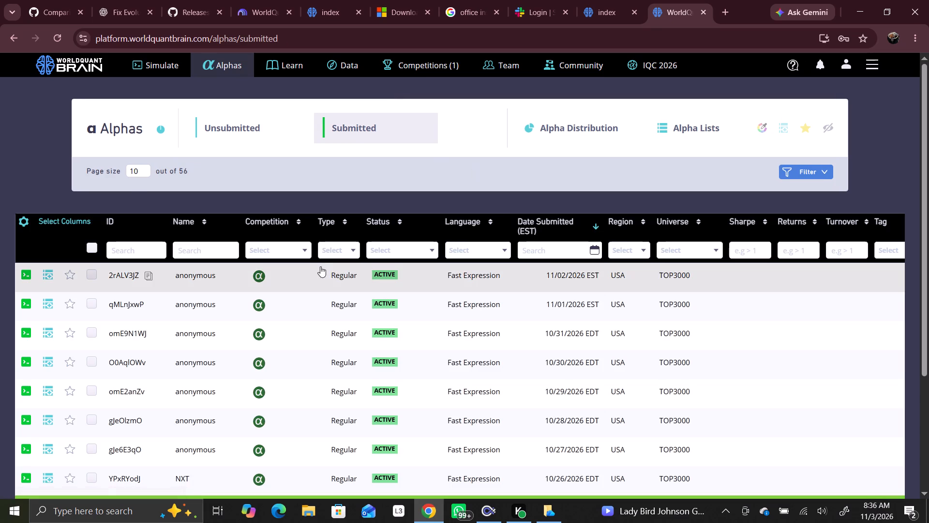
click(320, 277)
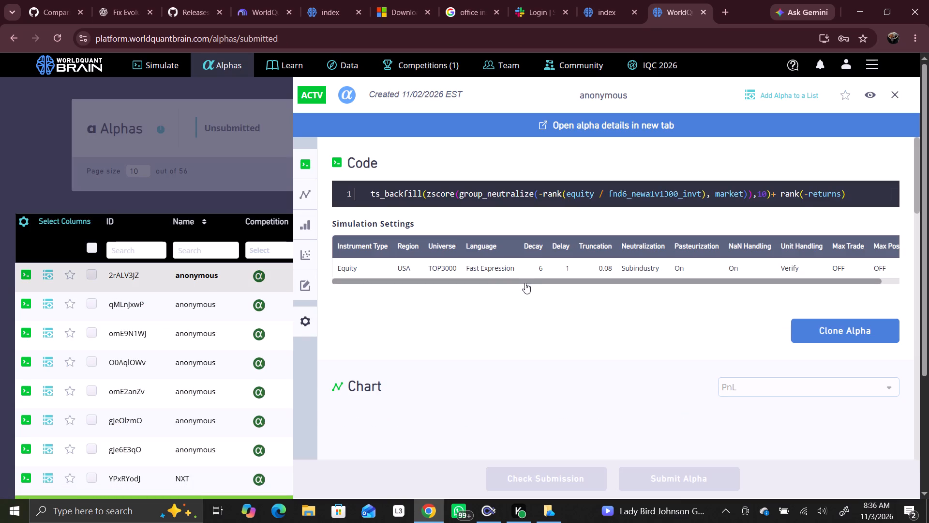
scroll(576, 272, down, 1)
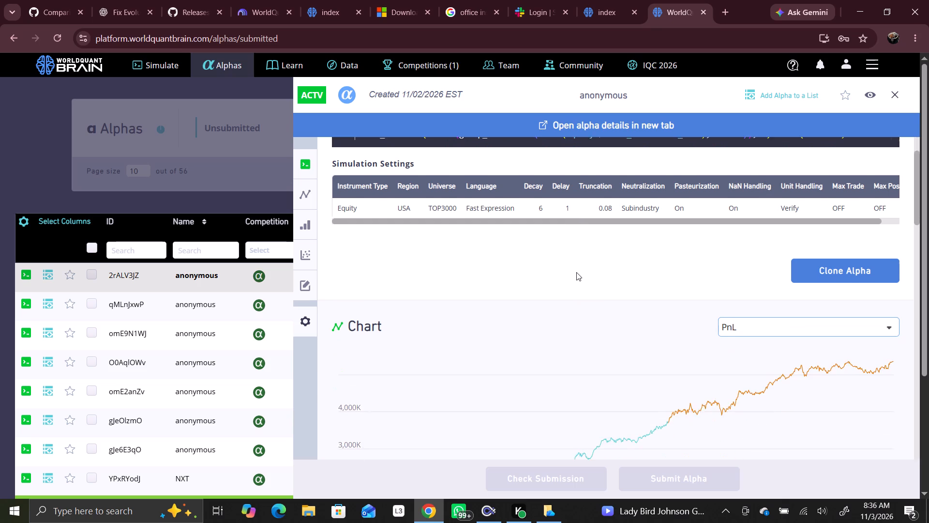
scroll(576, 272, down, 5)
scroll(791, 322, down, 1)
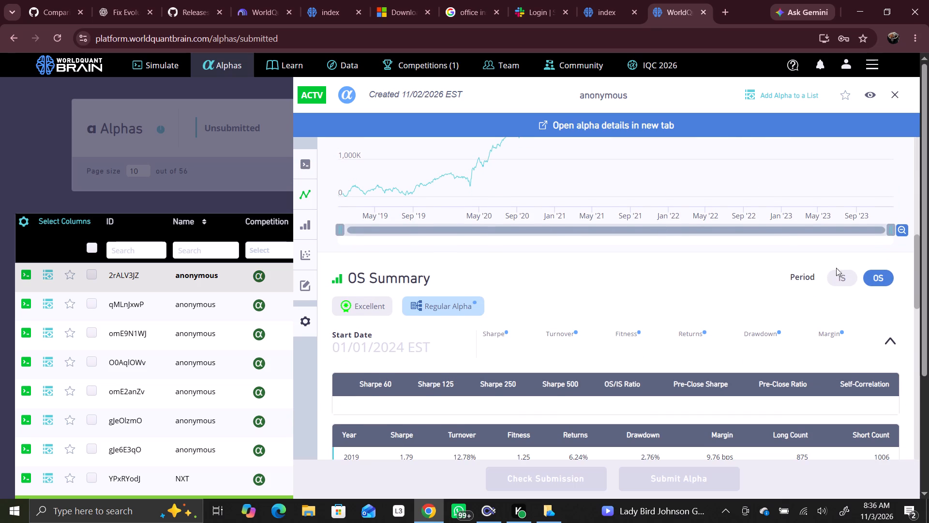
click(841, 274)
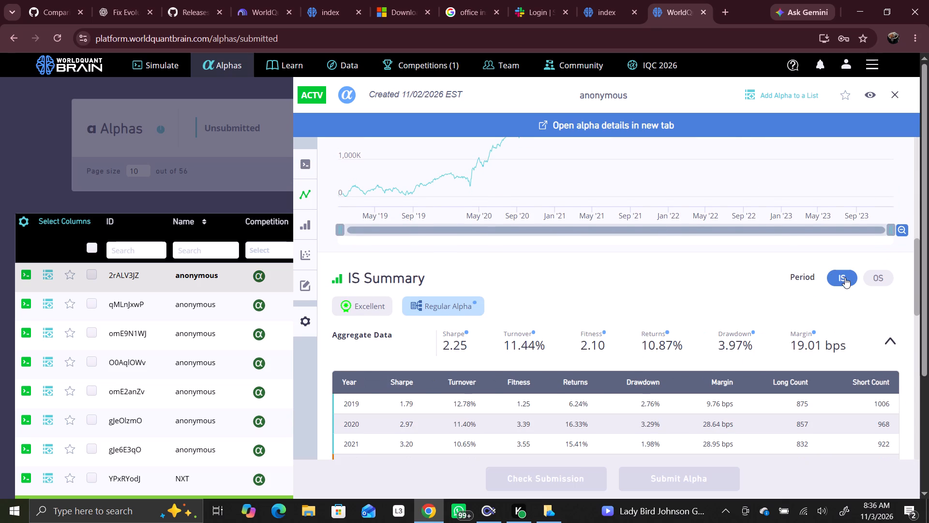
scroll(767, 271, up, 3)
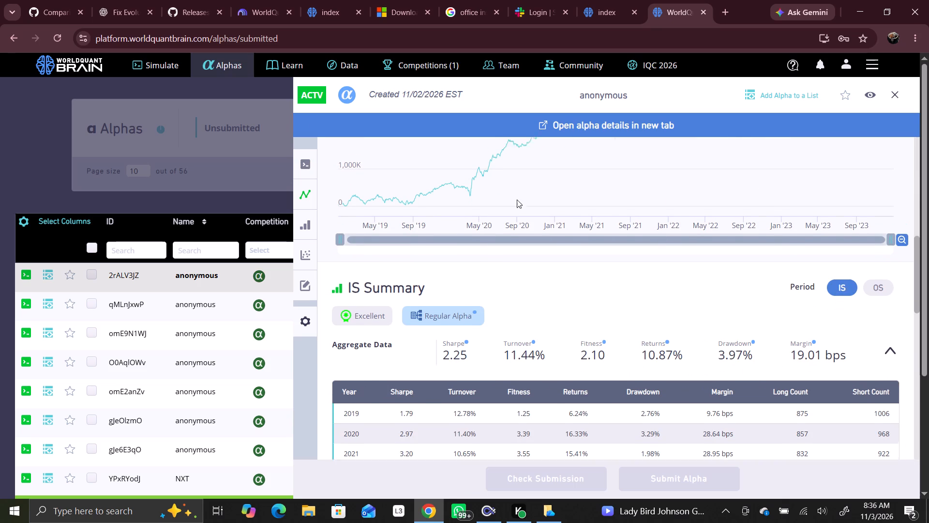
scroll(517, 200, up, 1)
View the Challenge competition leaderboard and return to Simulation 99 to check its progress.
click(428, 92)
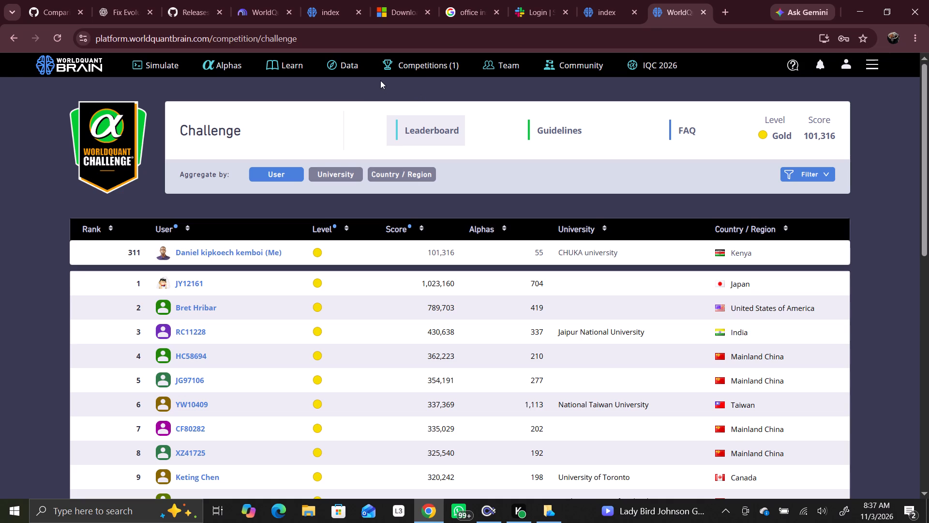
click(152, 72)
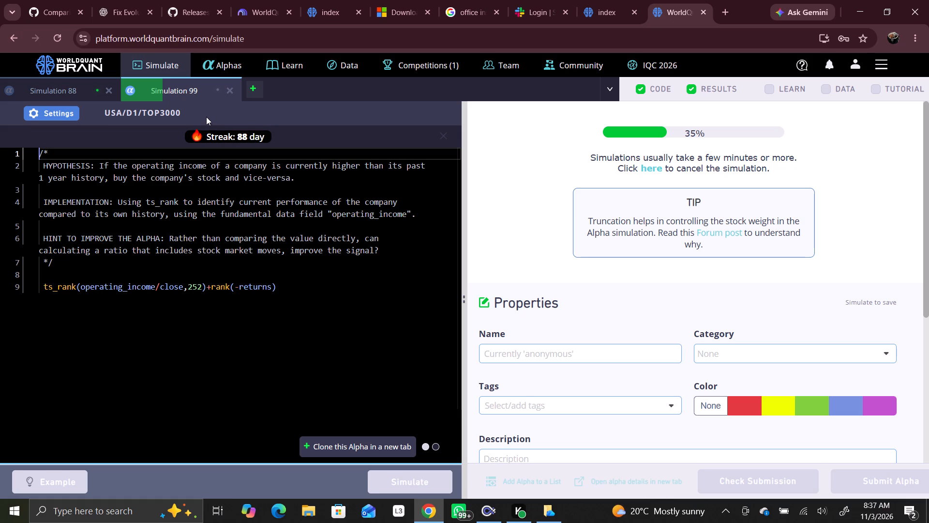
Inspect the code and settings of the submitted alphas BST and the one submitted 10/24/2026, closing each one's details.
click(238, 72)
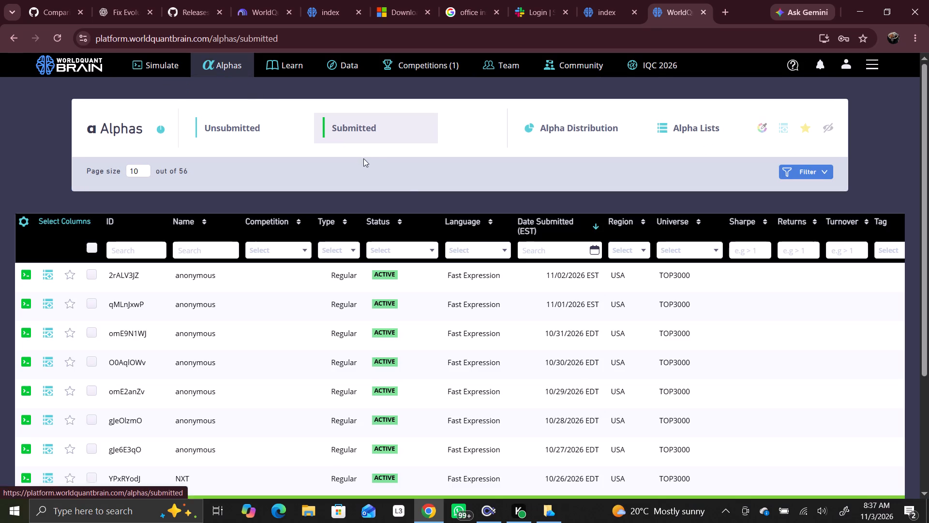
scroll(487, 249, down, 3)
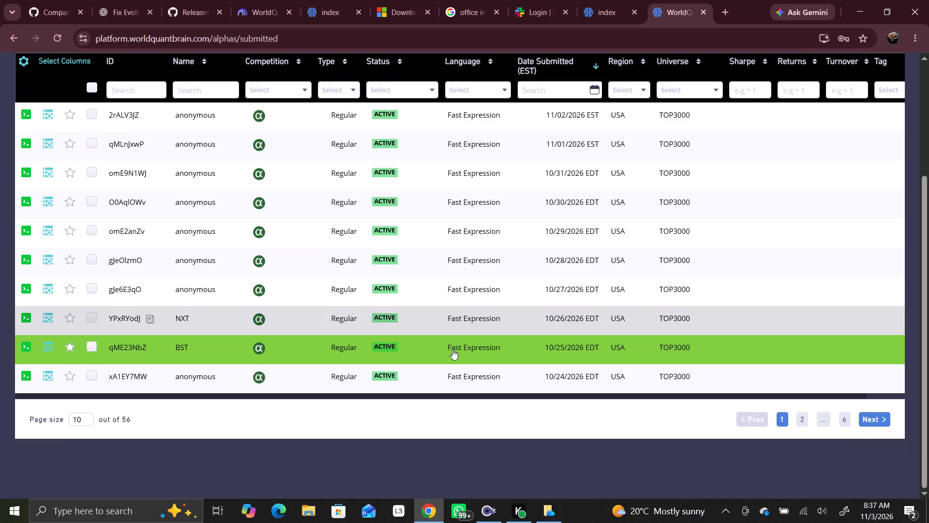
click(353, 347)
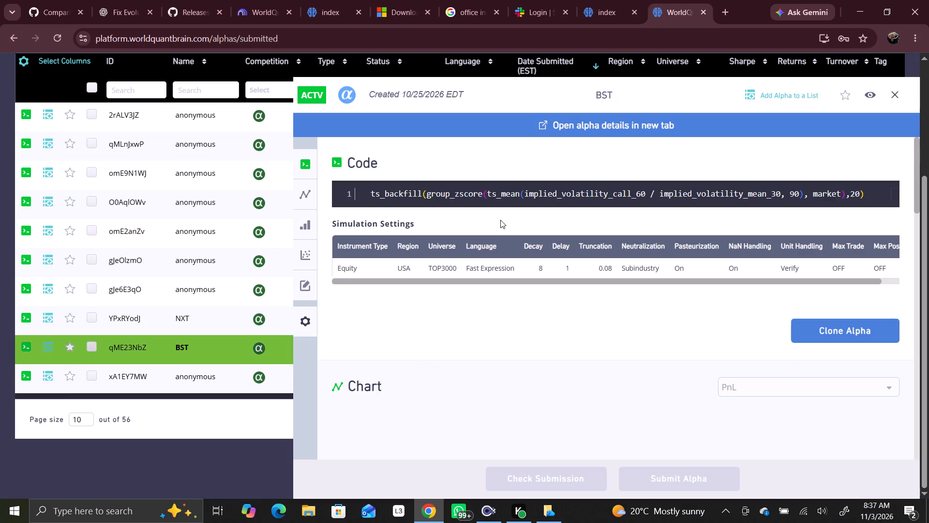
click(892, 97)
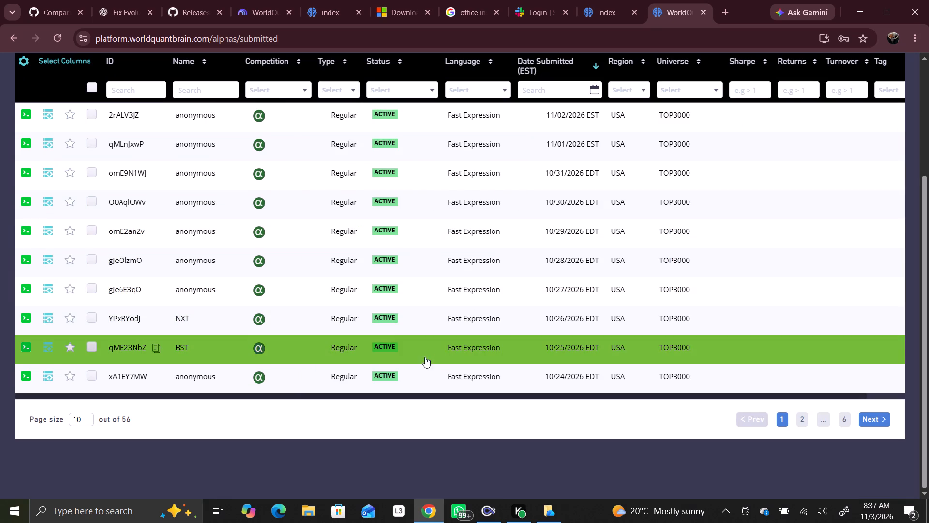
click(441, 381)
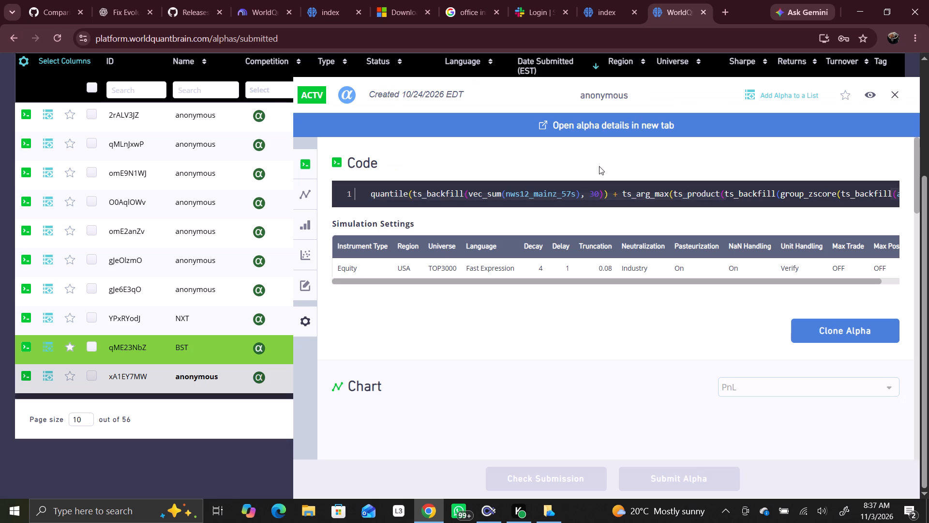
click(895, 93)
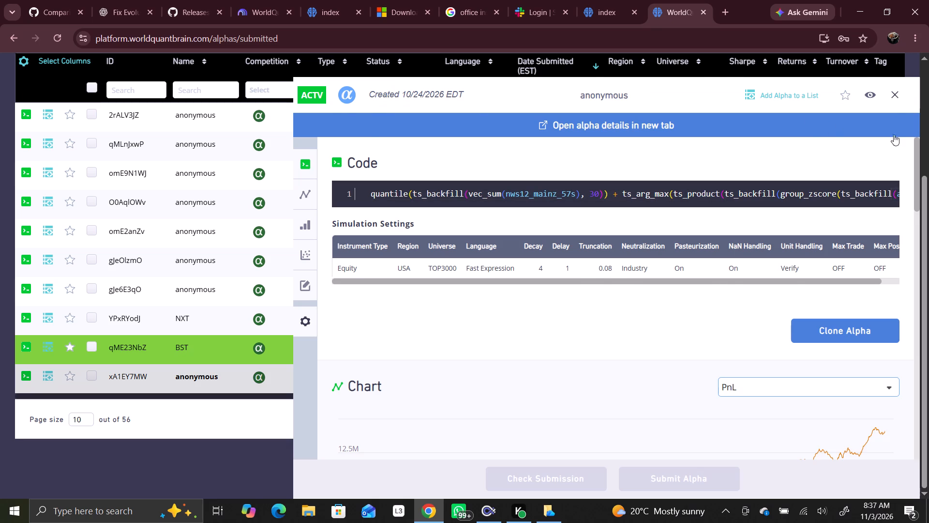
On page 2 of the submitted alphas, examine the code, chart and IS summary of the 10/14/2026 alpha, and close its details.
click(867, 415)
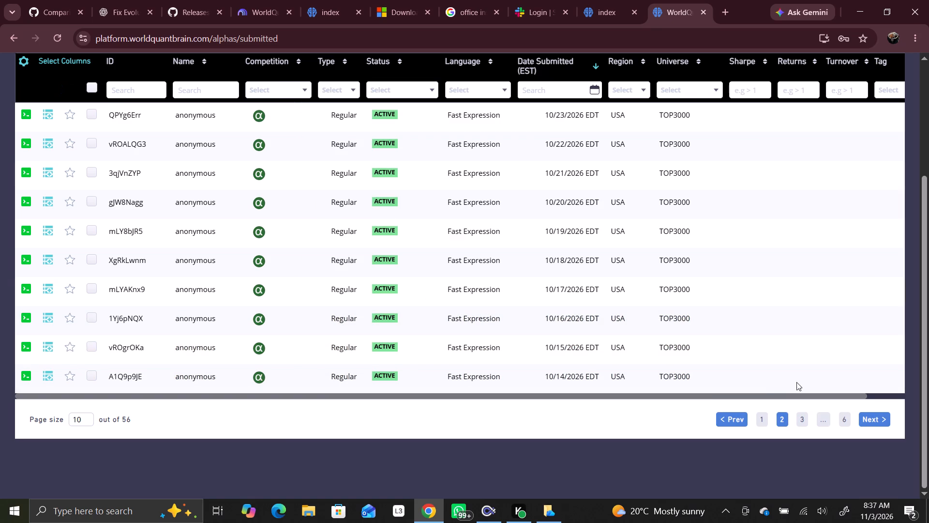
click(337, 377)
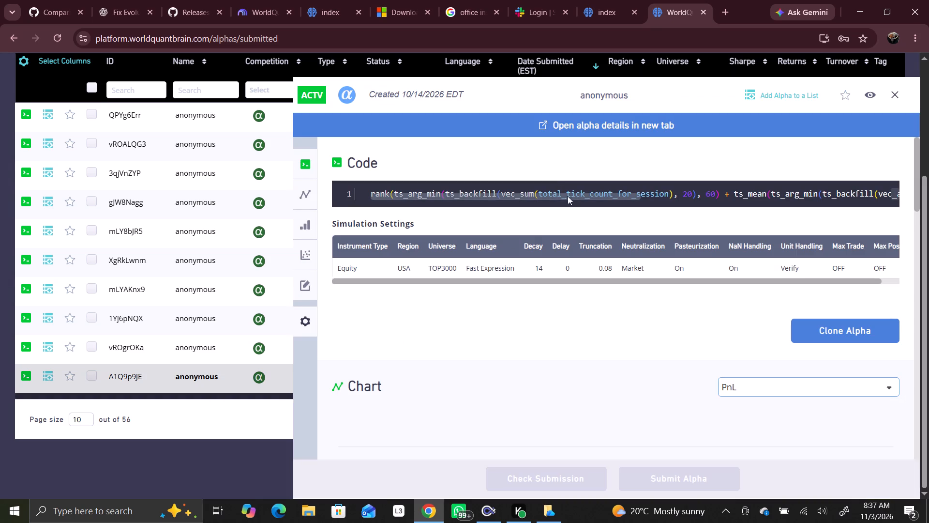
scroll(612, 239, down, 4)
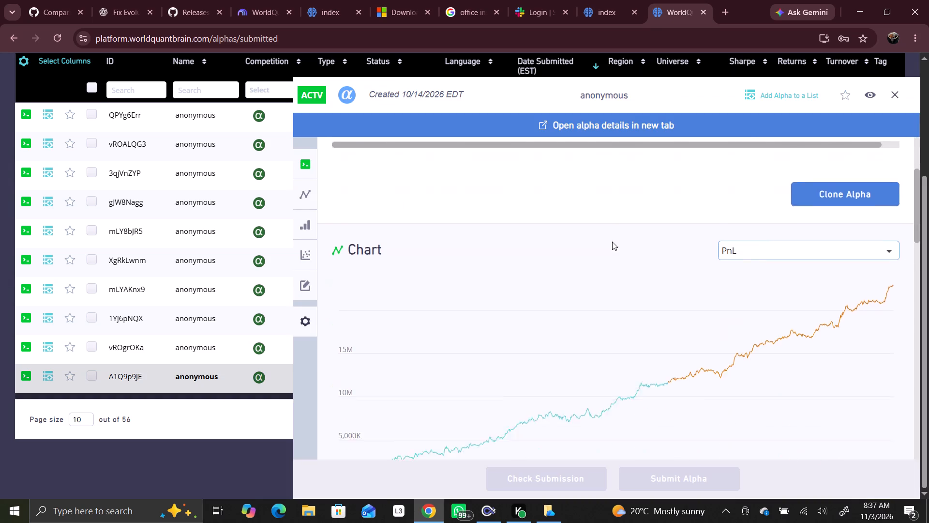
scroll(612, 242, down, 4)
click(838, 223)
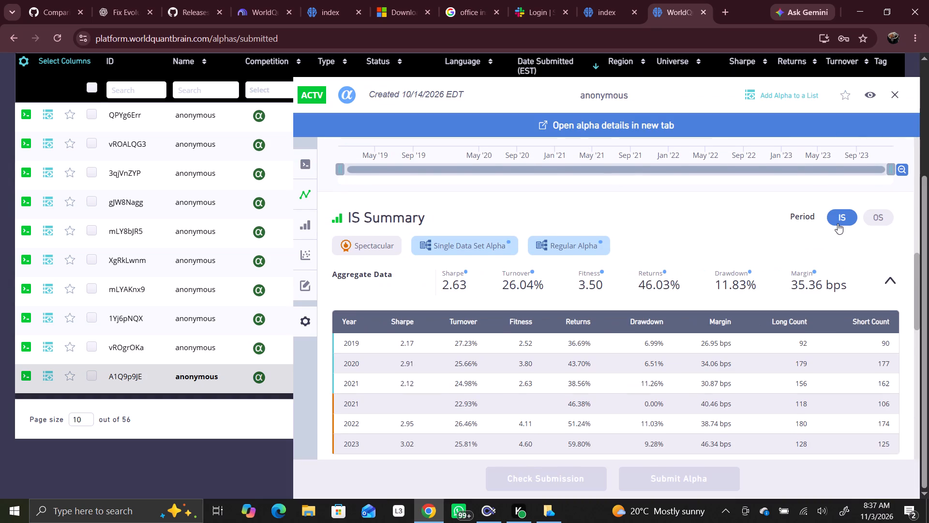
scroll(734, 242, up, 6)
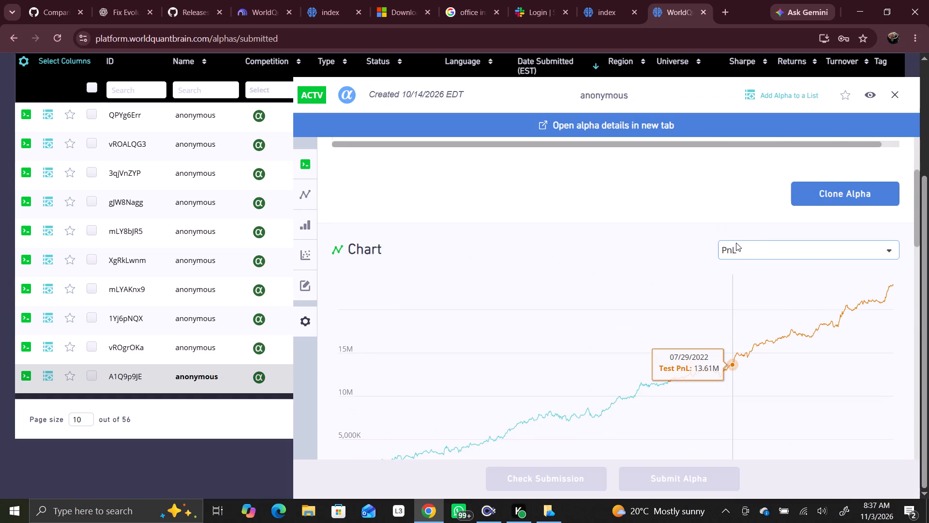
click(892, 94)
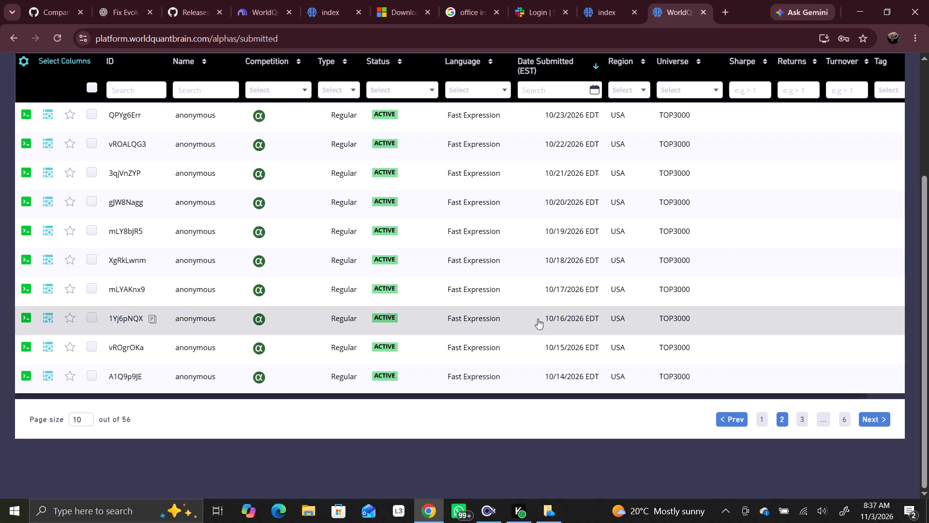
Go to page 3 of the submitted alphas.
click(802, 420)
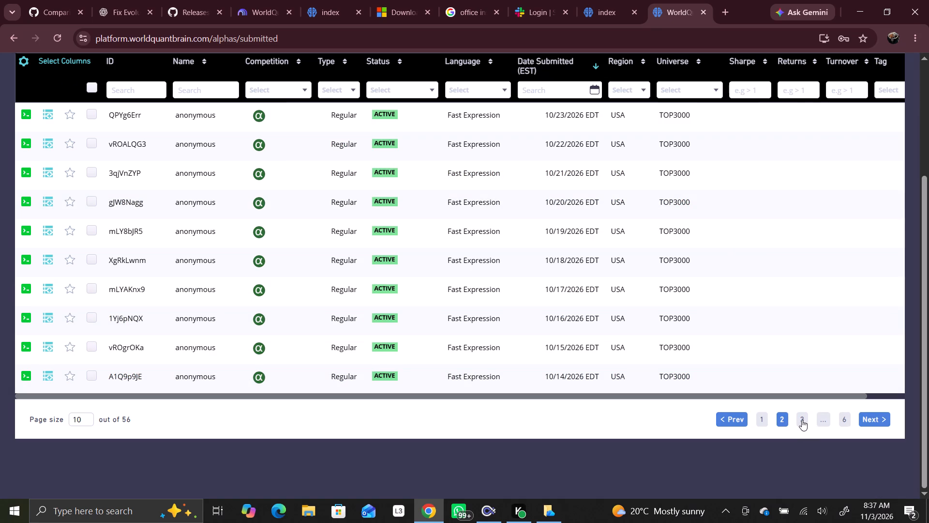
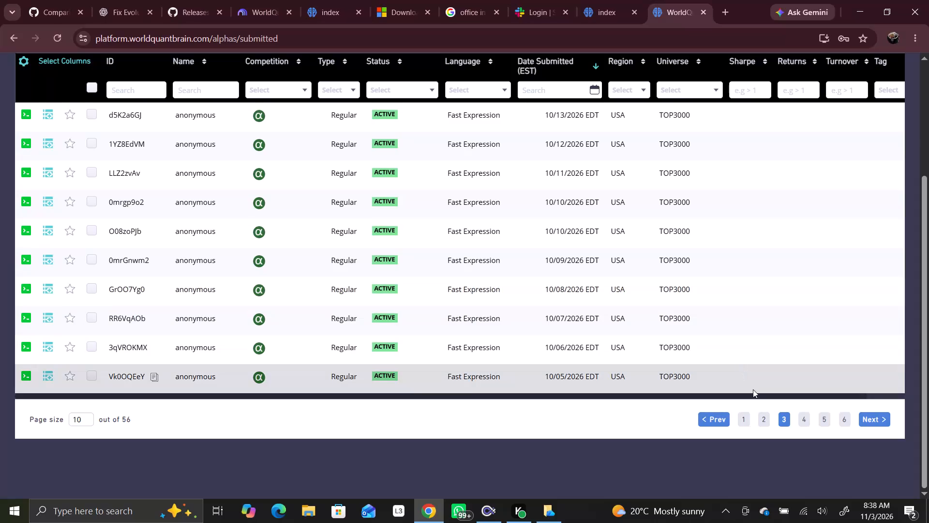
Examine the settings, chart and OS summary of the submitted alpha dated 10/05/2026, and close its details.
click(401, 370)
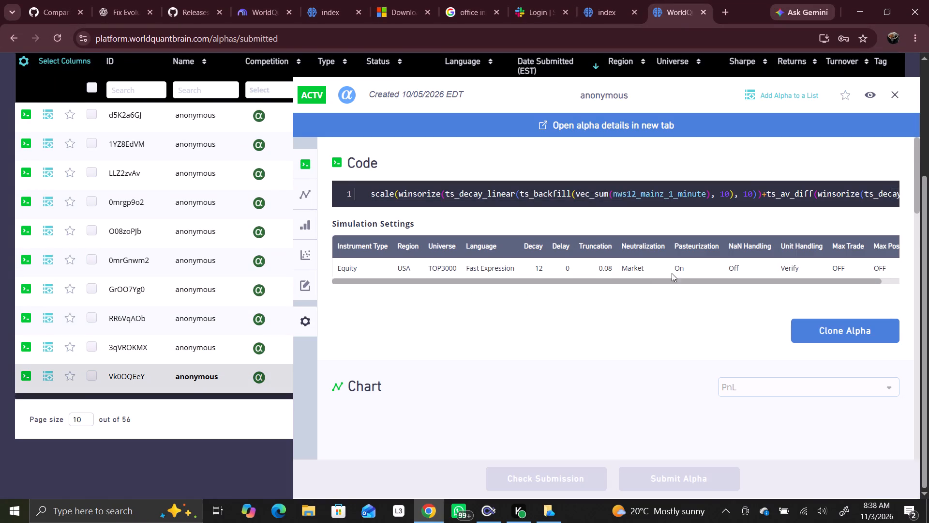
scroll(688, 277, down, 4)
scroll(714, 313, down, 3)
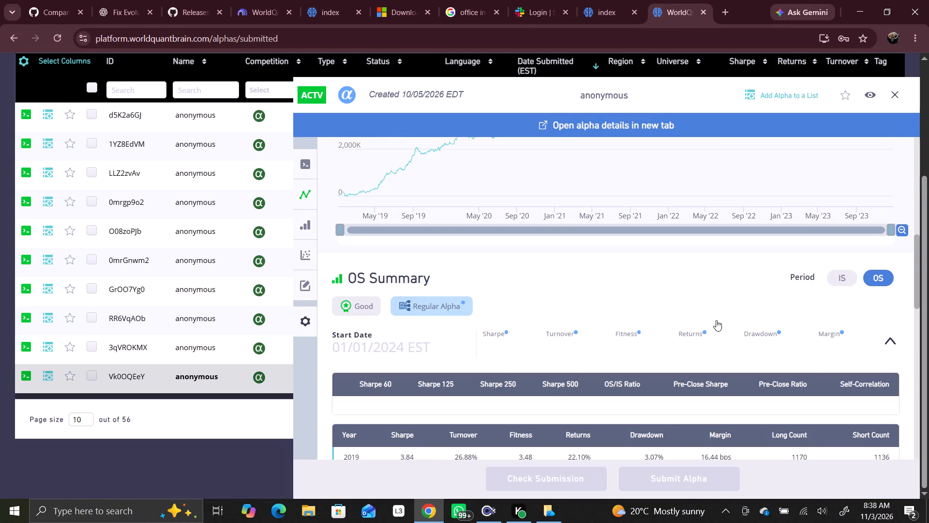
click(897, 96)
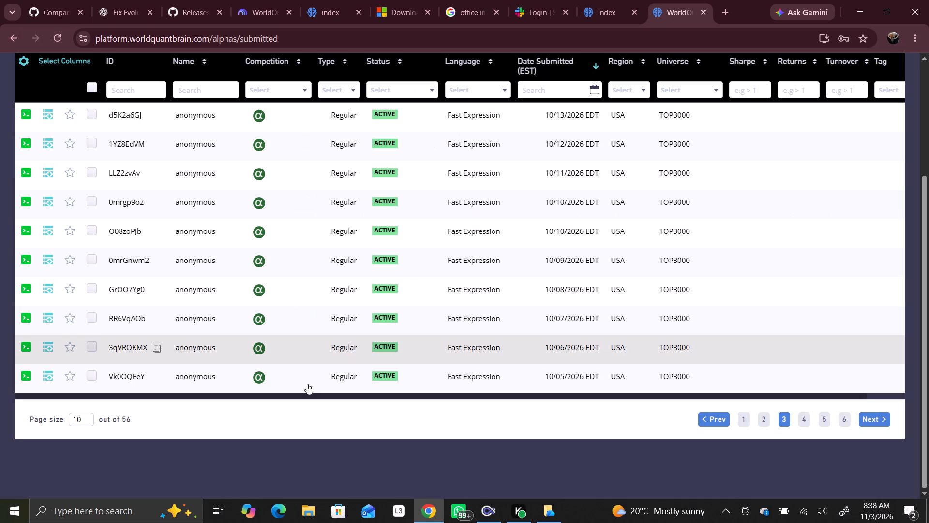
Examine the OS summaries of the submitted alphas dated 10/06/2026 and 10/07/2026.
click(347, 345)
scroll(504, 357, down, 8)
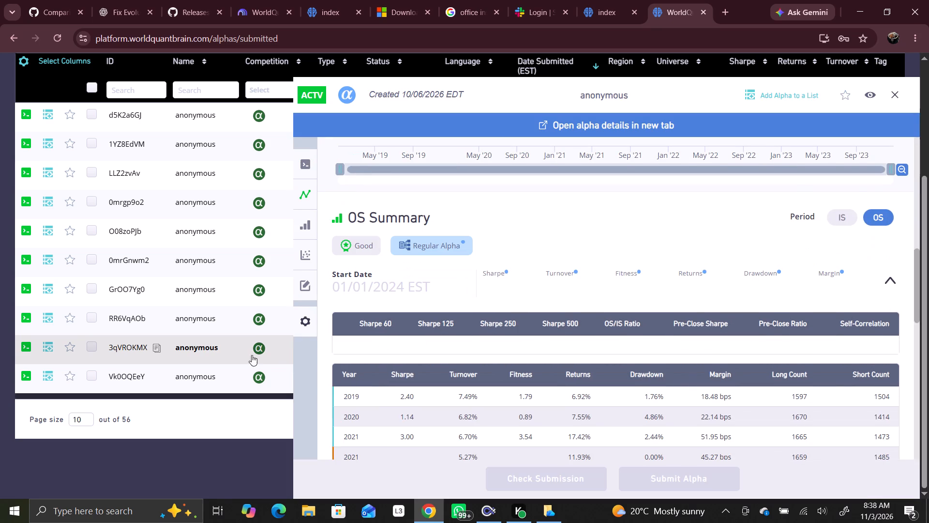
click(210, 321)
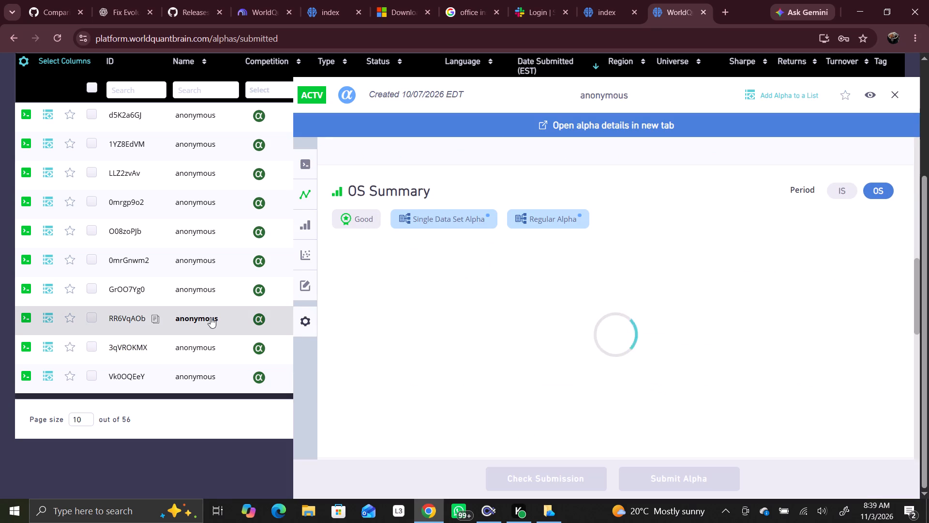
Examine the yearly results of the submitted alpha dated 10/08/2026 and display its IS summary.
click(199, 286)
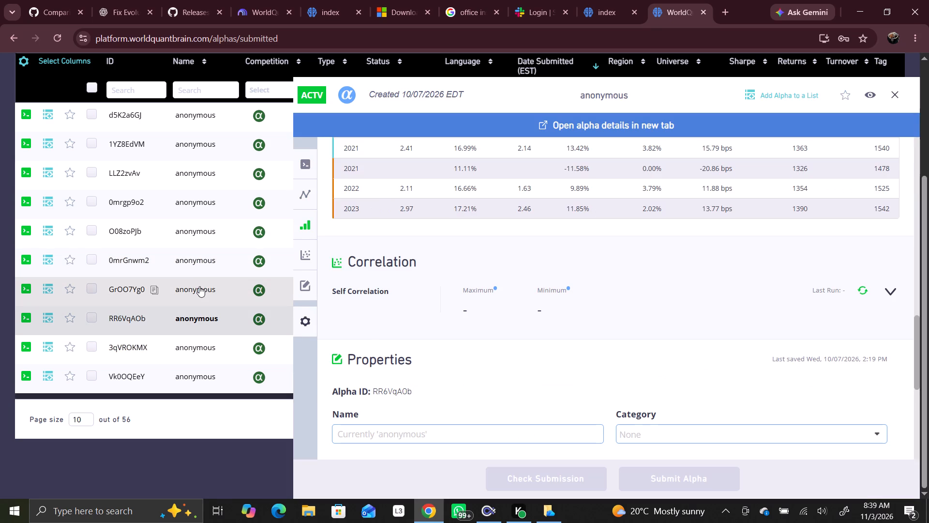
scroll(524, 343, up, 6)
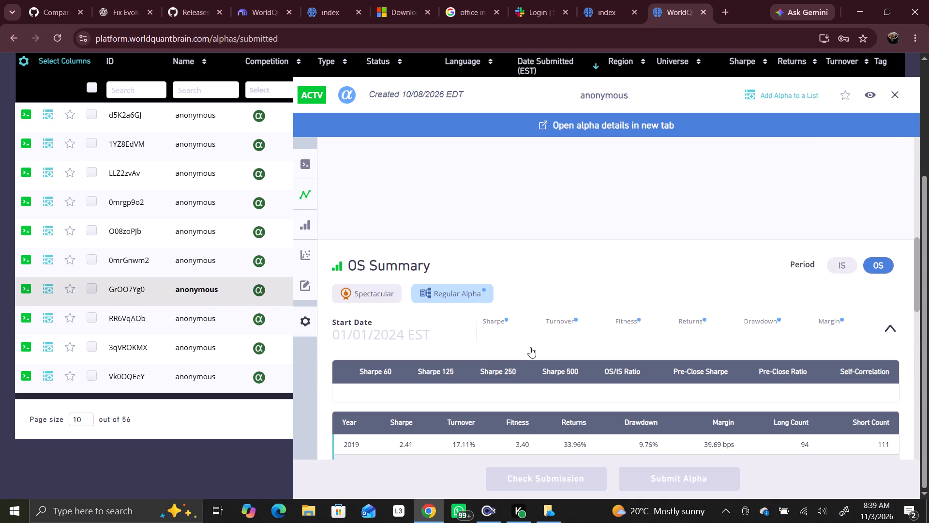
scroll(831, 261, up, 4)
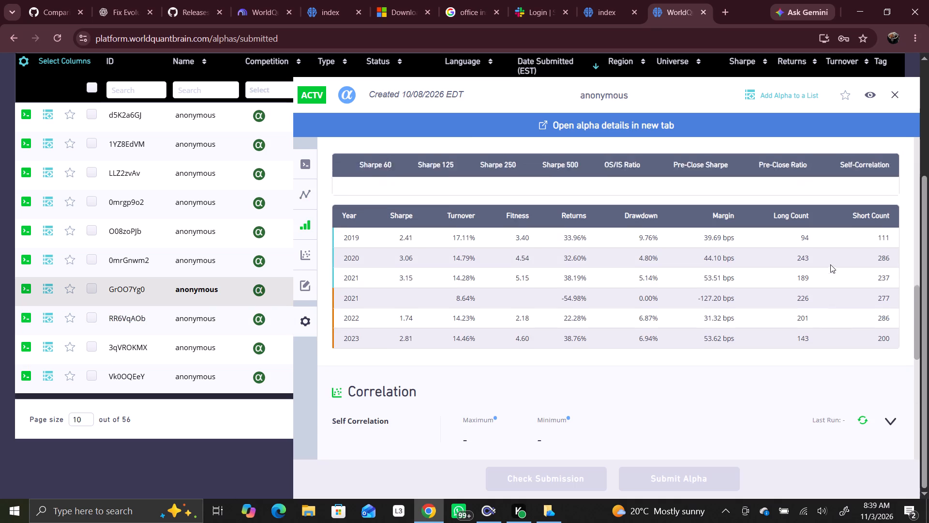
scroll(830, 266, up, 1)
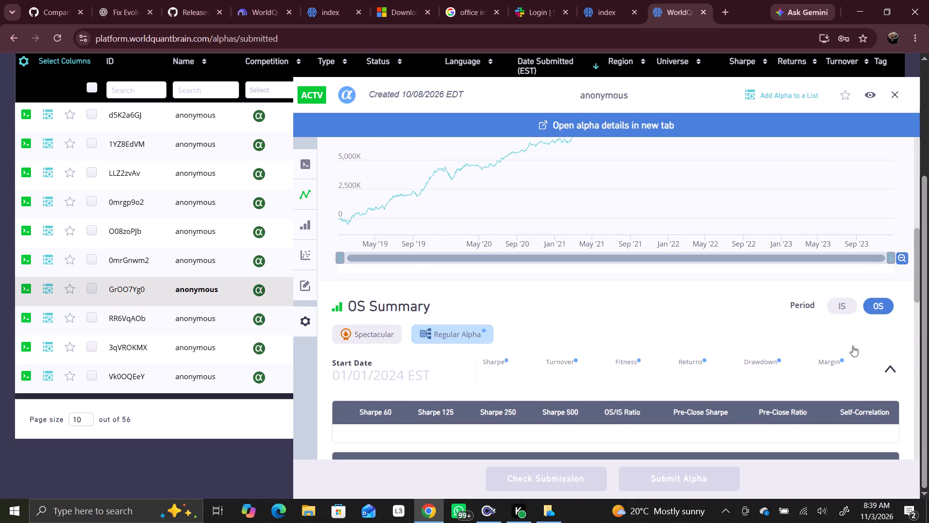
click(843, 308)
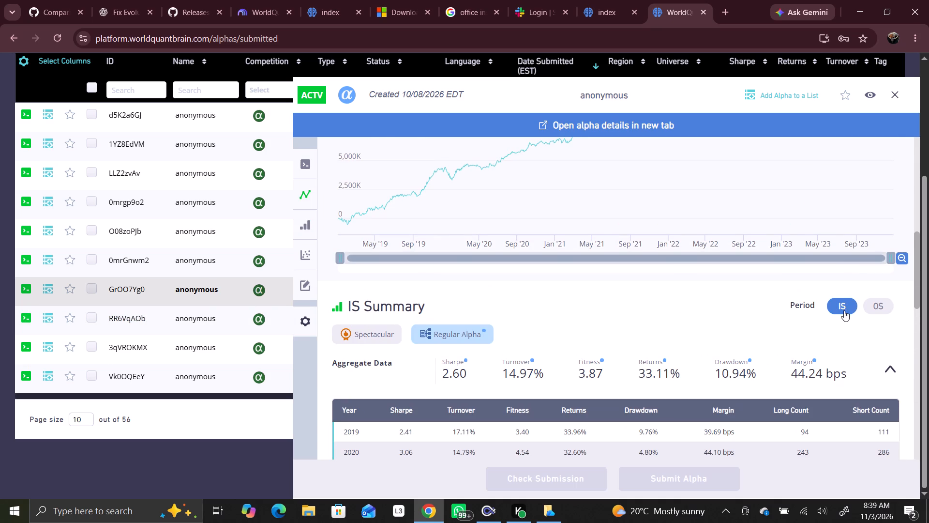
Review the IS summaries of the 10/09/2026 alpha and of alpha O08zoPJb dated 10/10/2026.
click(201, 265)
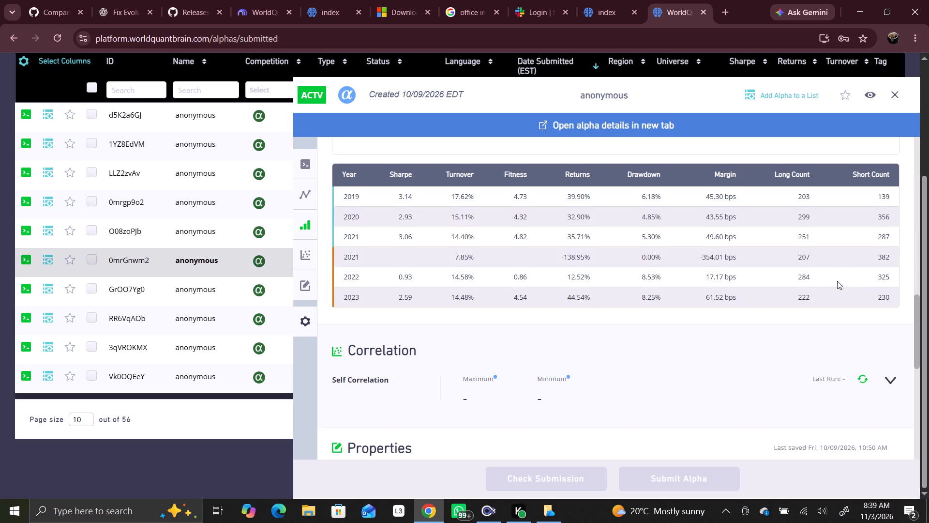
scroll(843, 273, up, 4)
click(842, 263)
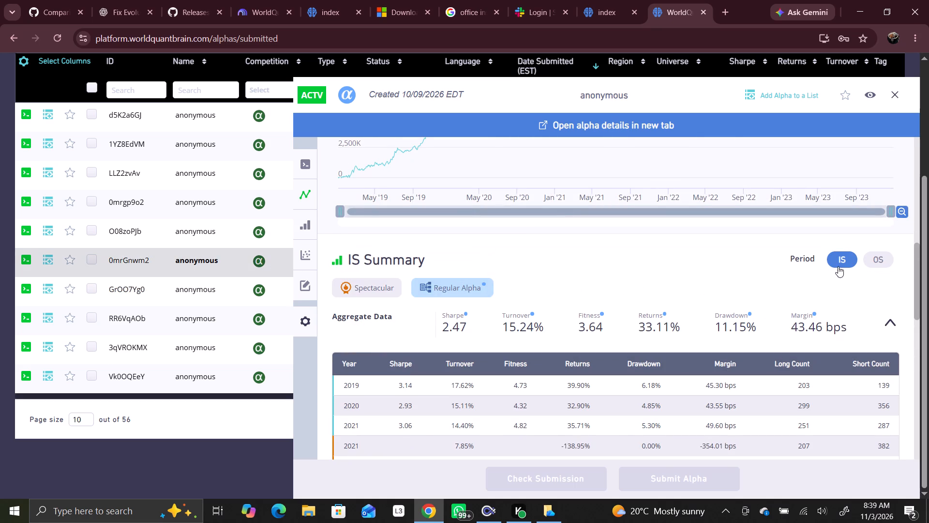
click(205, 235)
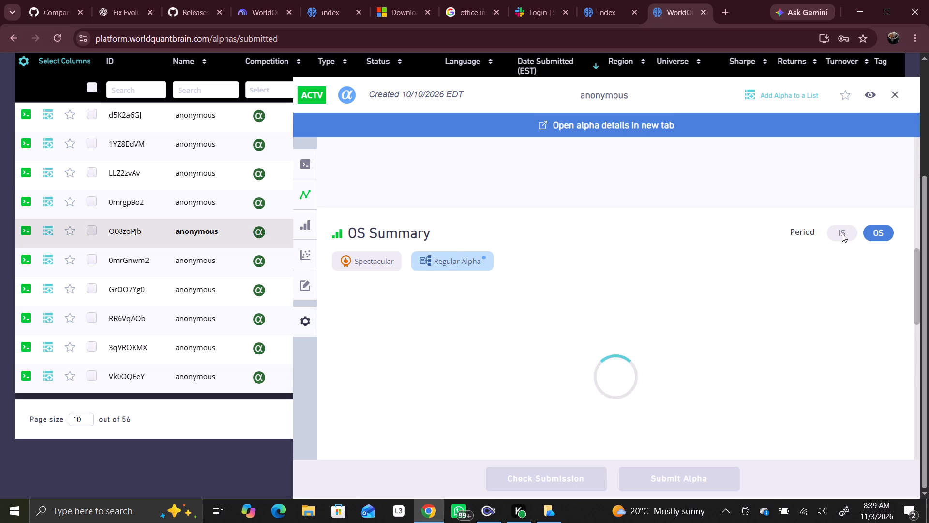
scroll(840, 261, up, 4)
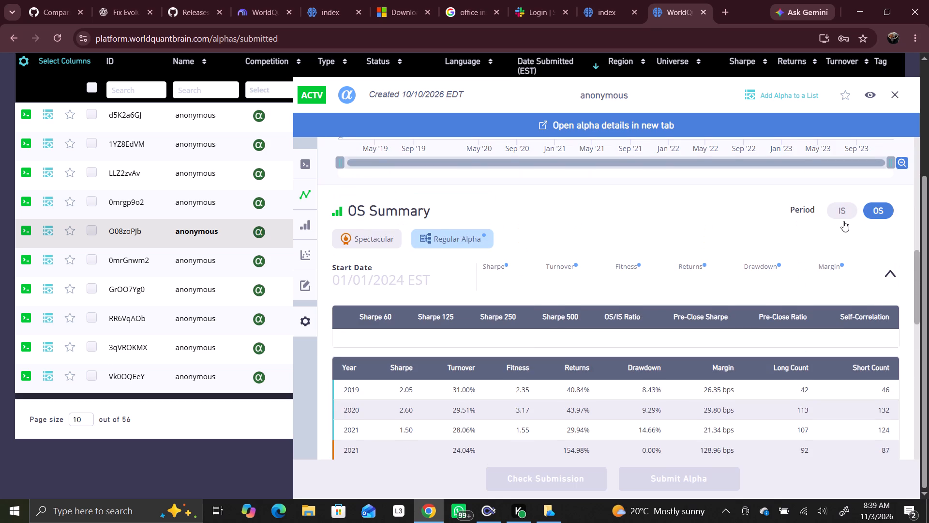
click(843, 221)
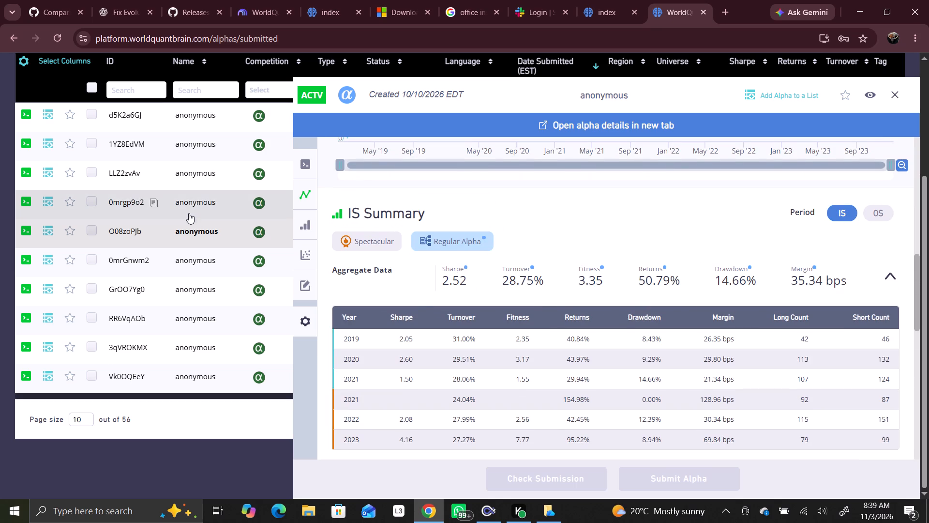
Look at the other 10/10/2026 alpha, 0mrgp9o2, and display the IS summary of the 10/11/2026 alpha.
click(187, 206)
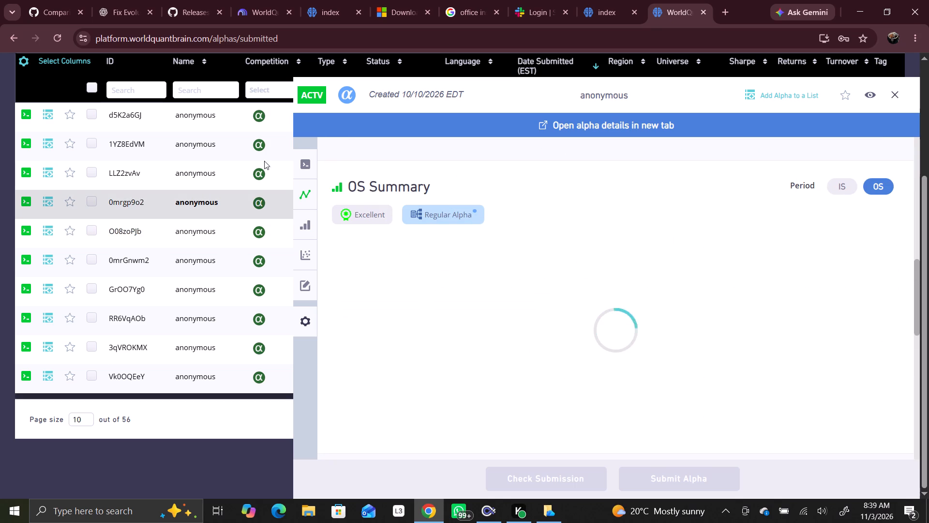
click(206, 178)
scroll(603, 244, up, 4)
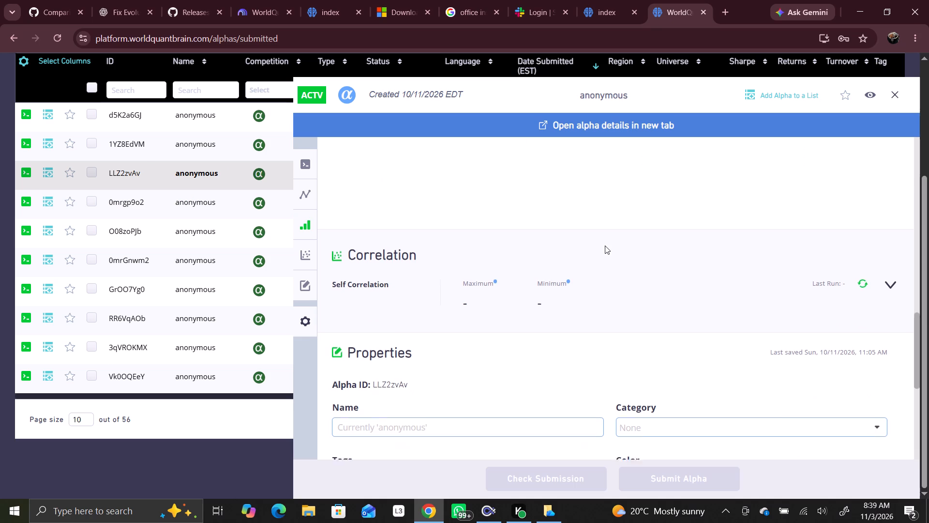
click(842, 165)
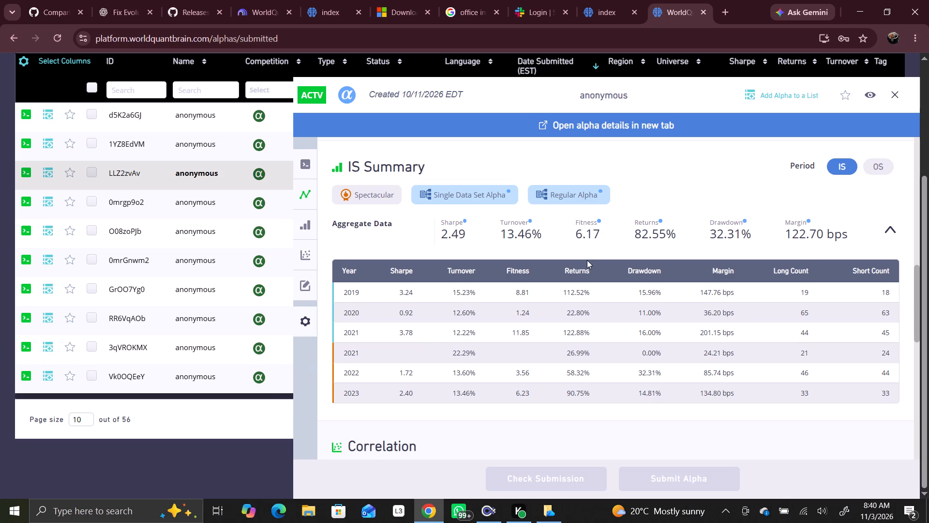
Review the chart and simulation settings of the 10/11/2026 alpha and clone it into a new simulation.
scroll(674, 210, up, 5)
scroll(682, 215, down, 2)
scroll(685, 218, up, 4)
scroll(766, 251, up, 5)
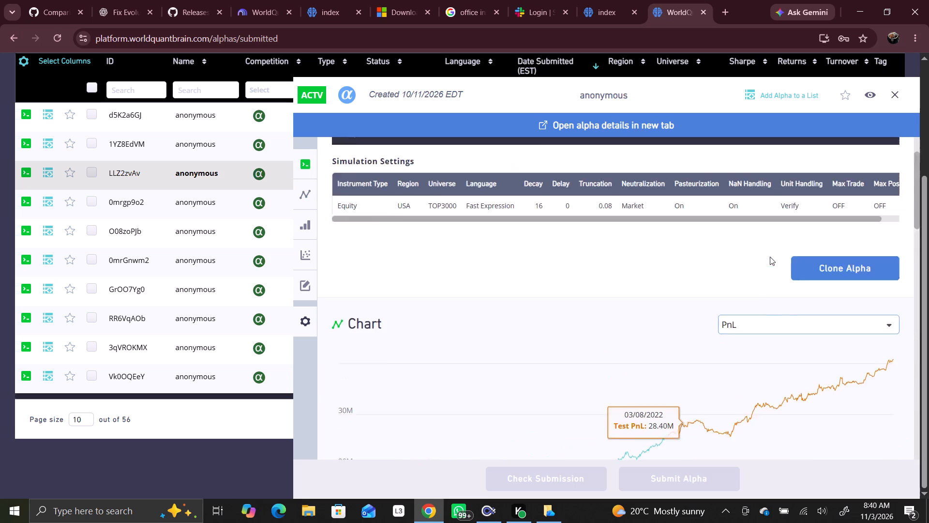
click(850, 328)
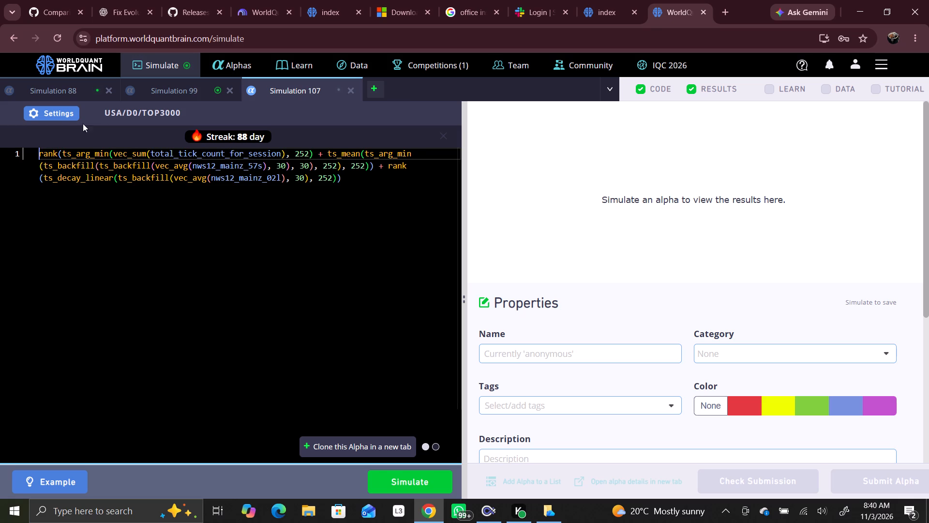
Set the cloned alpha's decay to 14 in the Simulation 107 settings, apply it, and run the simulation.
click(73, 116)
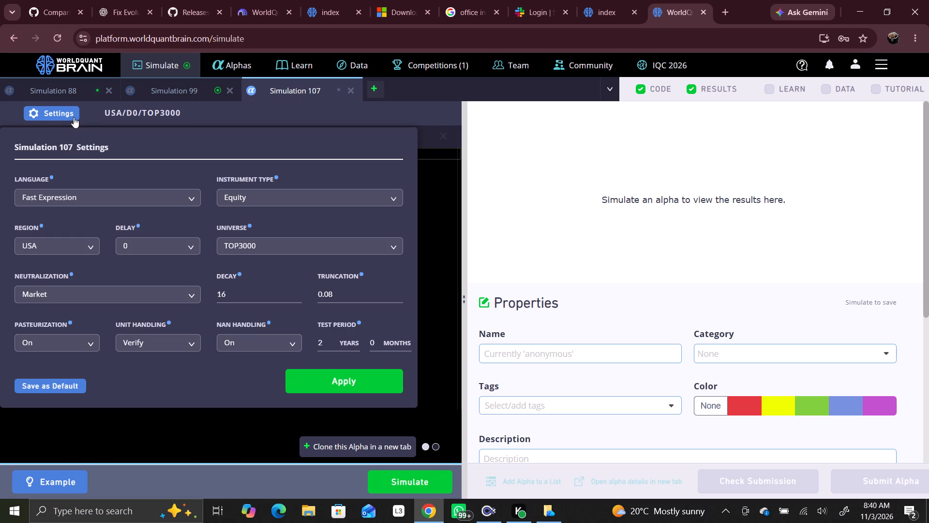
click(236, 298)
key(BackSpace)
key(4)
click(309, 381)
click(390, 481)
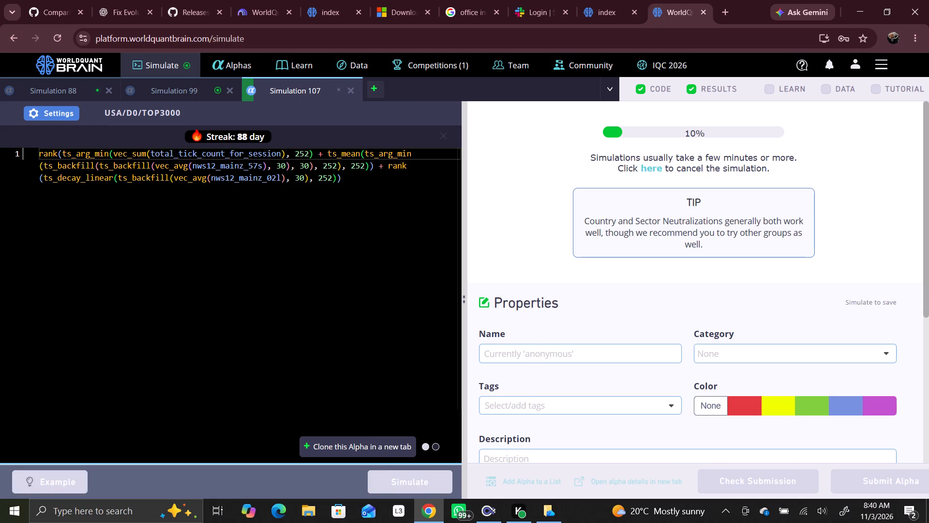
Show the test period for Simulation 99 and display its IS summary.
click(183, 95)
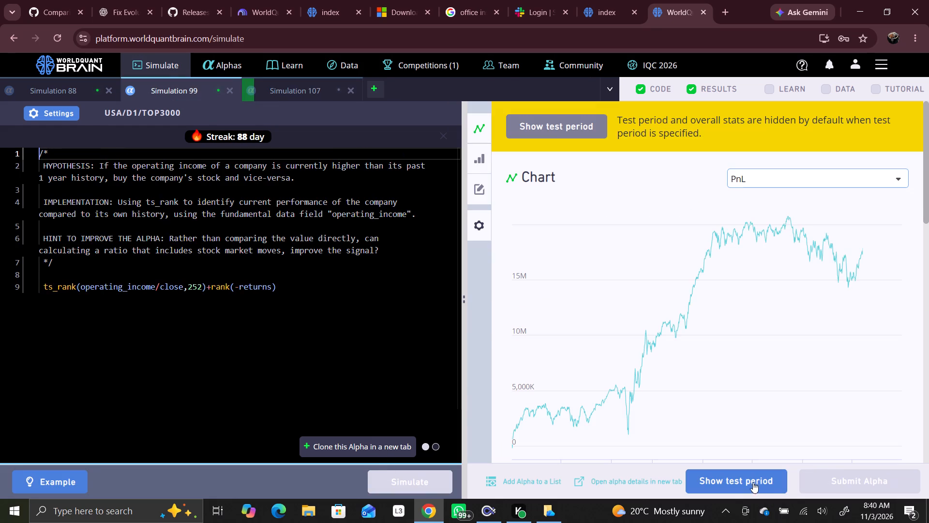
click(751, 481)
scroll(741, 416, down, 3)
click(857, 347)
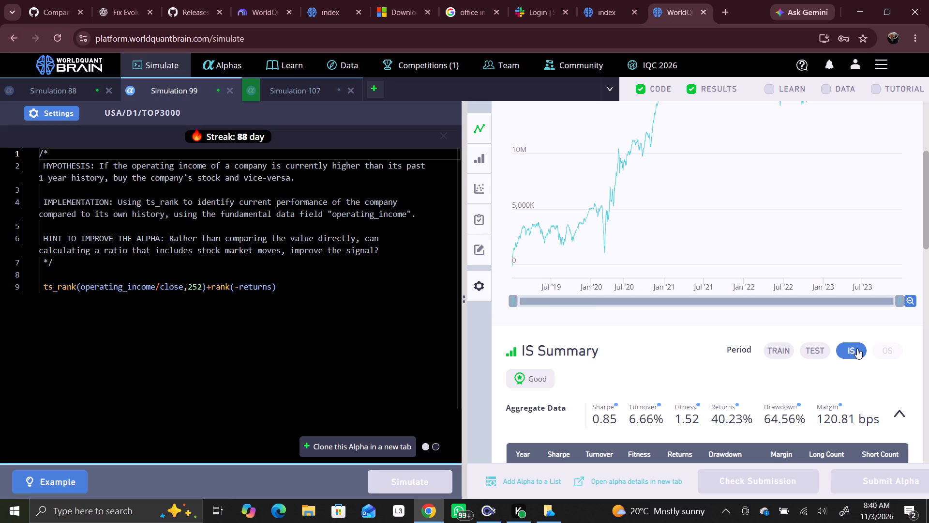
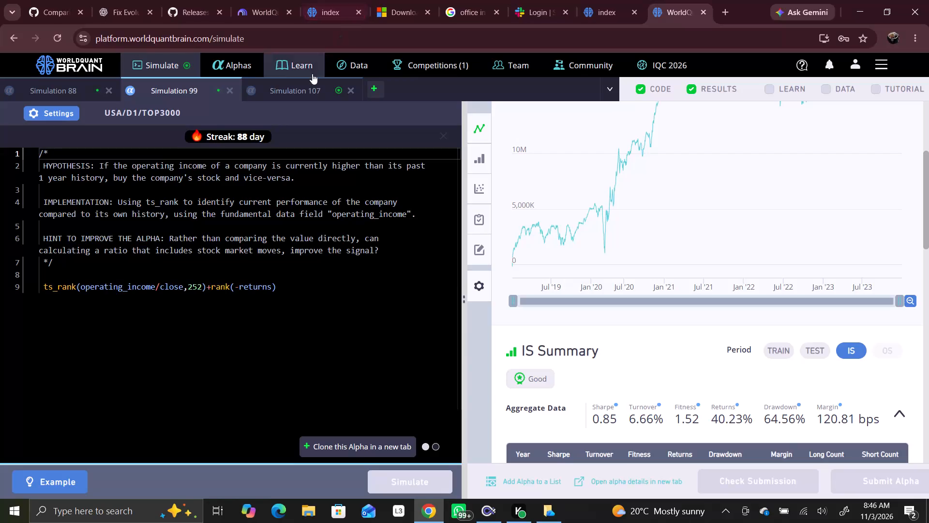
Show the test period for Simulation 107, display its IS summary, and review its yearly results, correlation and testing status.
click(297, 87)
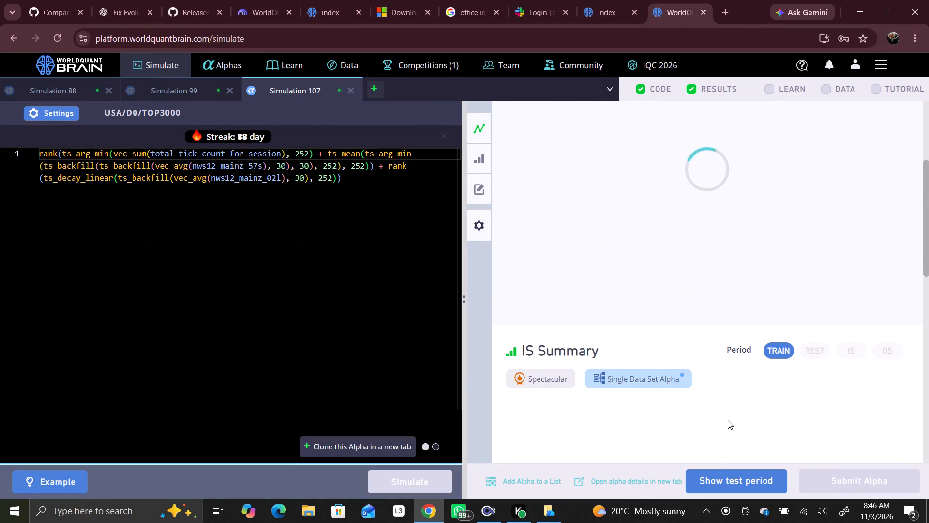
click(710, 476)
scroll(738, 293, up, 2)
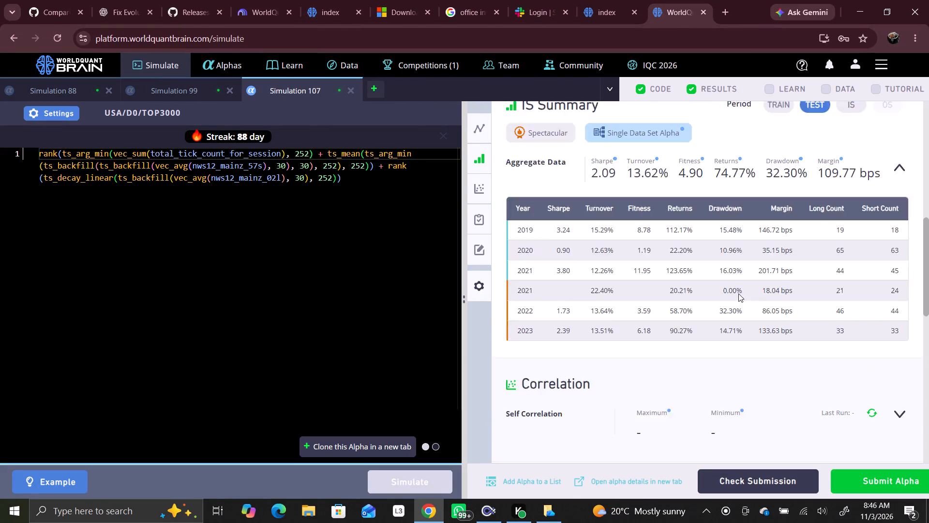
scroll(738, 293, up, 2)
click(847, 292)
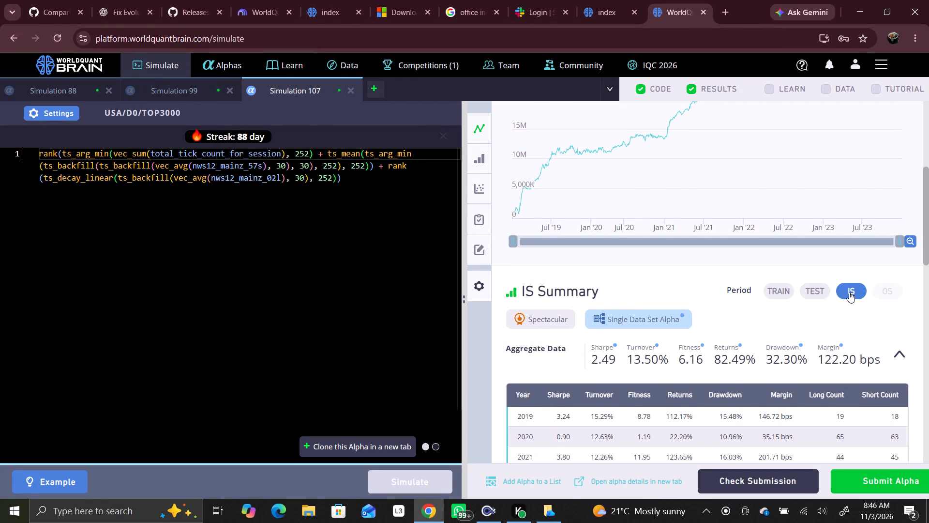
scroll(850, 292, down, 6)
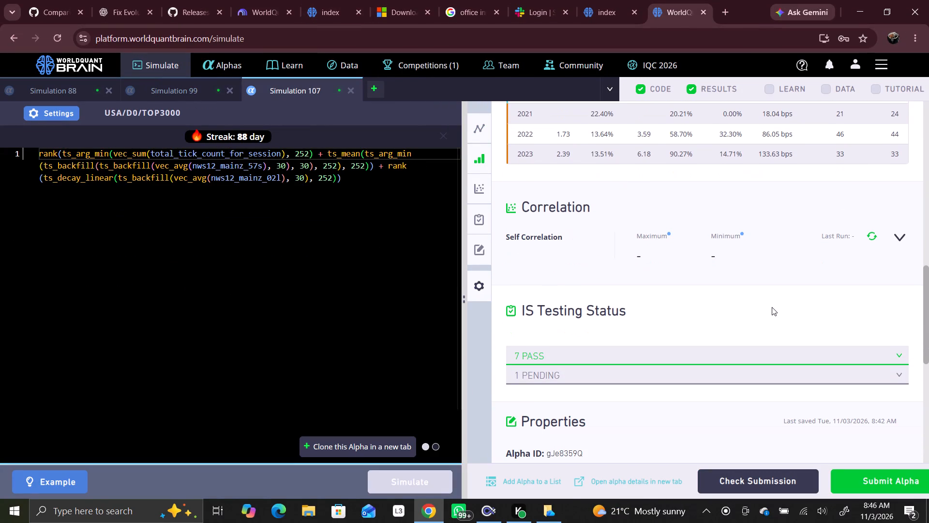
scroll(585, 293, down, 4)
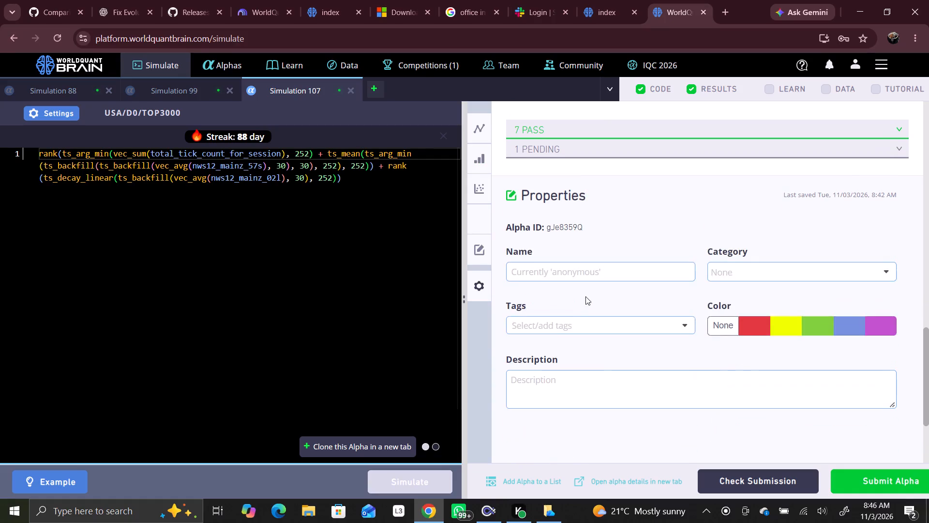
scroll(586, 238, up, 10)
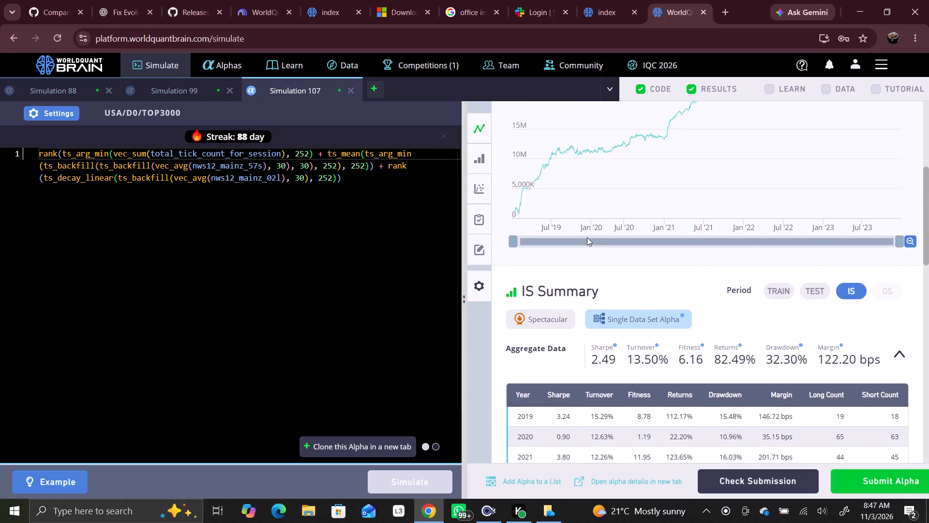
scroll(563, 292, down, 9)
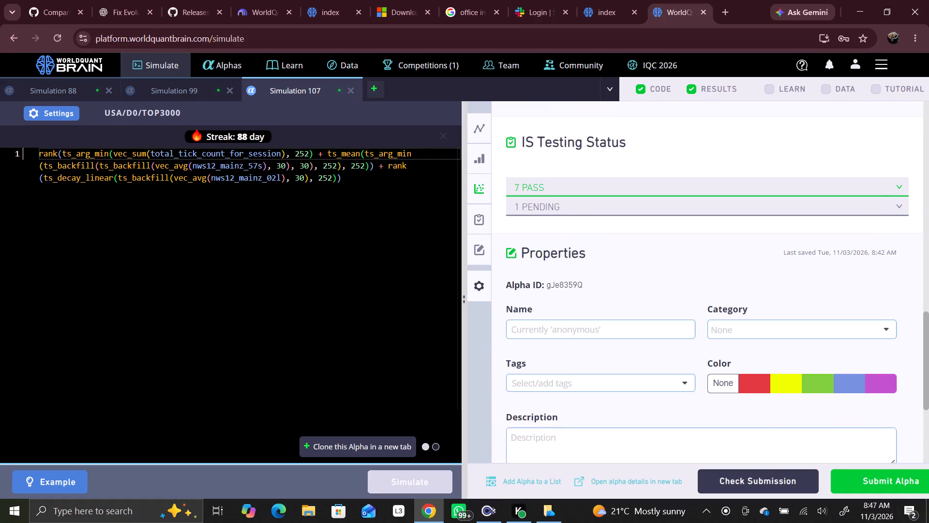
click(593, 272)
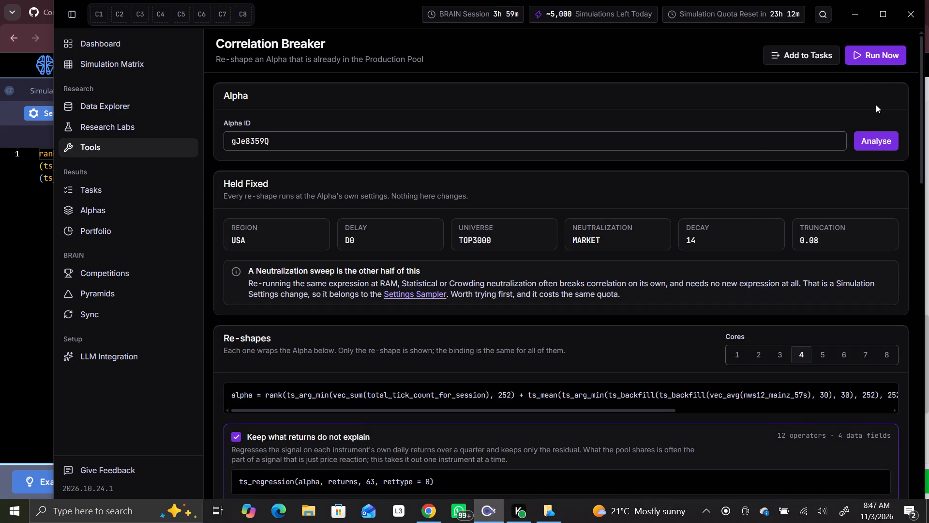
click(873, 59)
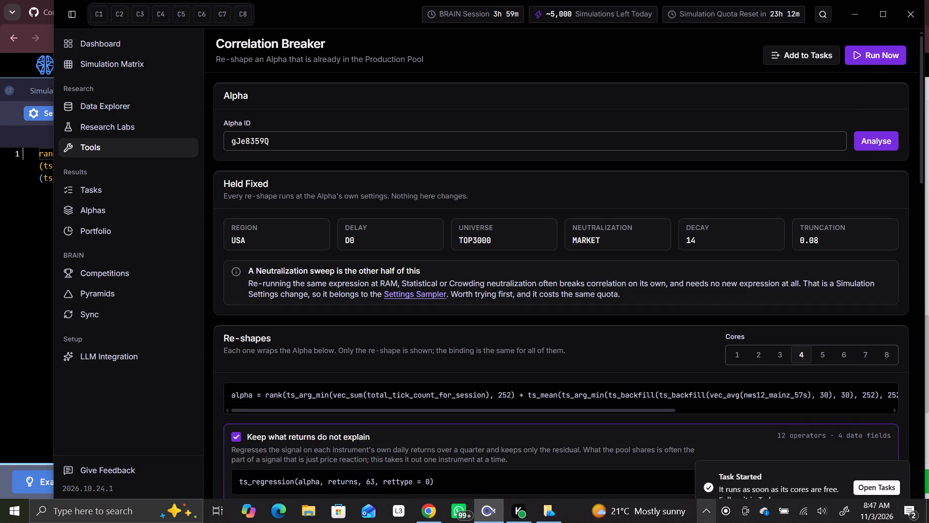
Examine the re-shape recipes offered for the alpha in Correlation Breaker, including the ticked and unavailable ones.
scroll(839, 379, down, 5)
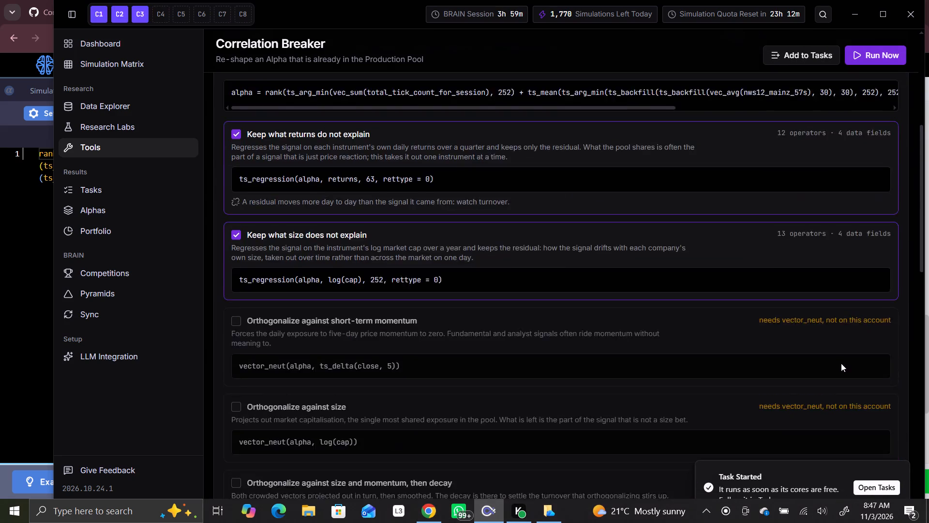
scroll(841, 363, down, 5)
scroll(841, 363, down, 18)
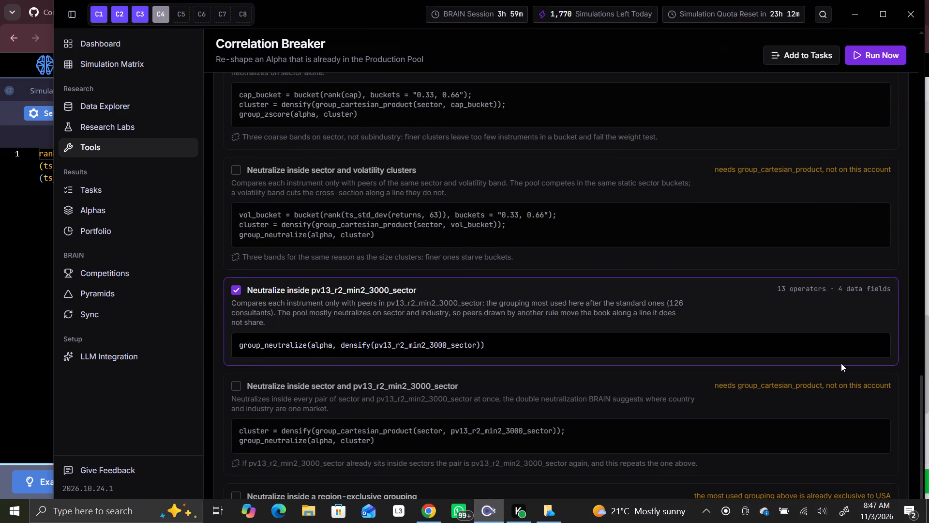
scroll(841, 363, down, 2)
scroll(839, 362, up, 1)
click(831, 342)
scroll(832, 298, down, 5)
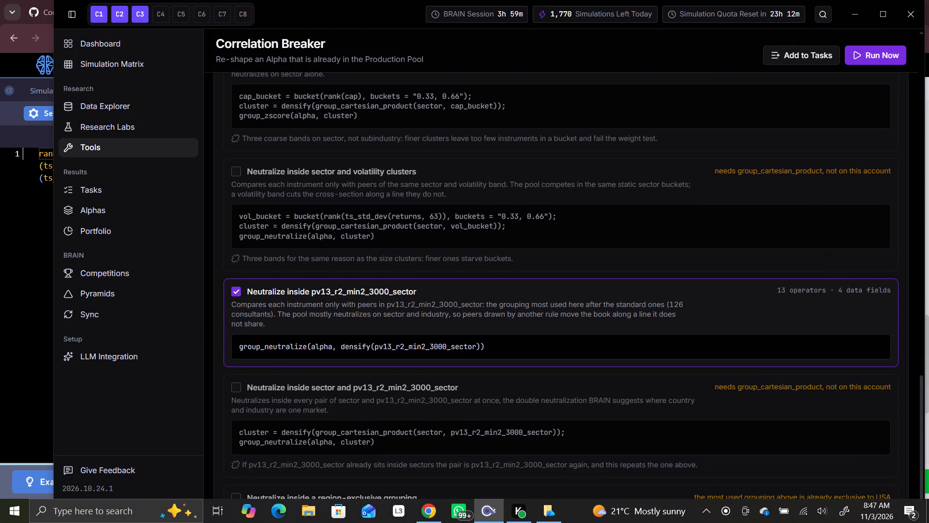
scroll(833, 301, down, 5)
scroll(833, 303, up, 9)
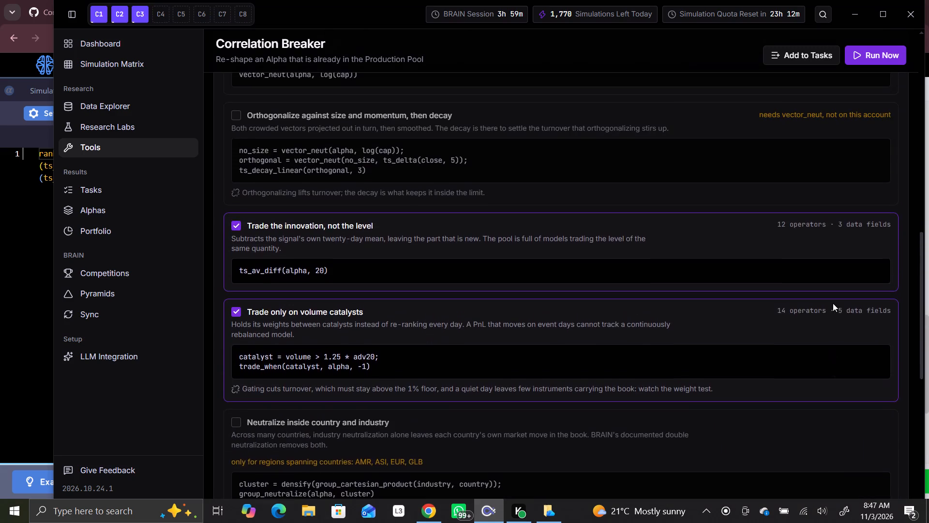
scroll(833, 303, up, 6)
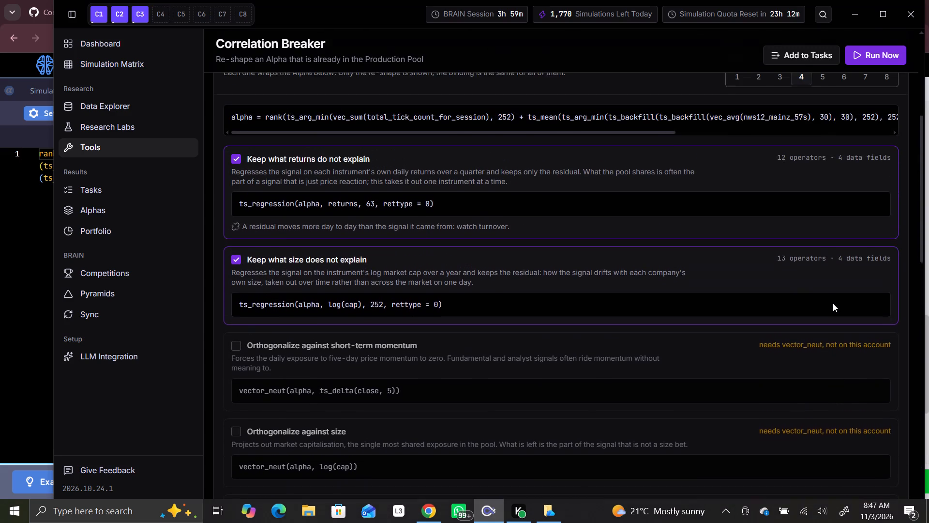
scroll(833, 303, up, 8)
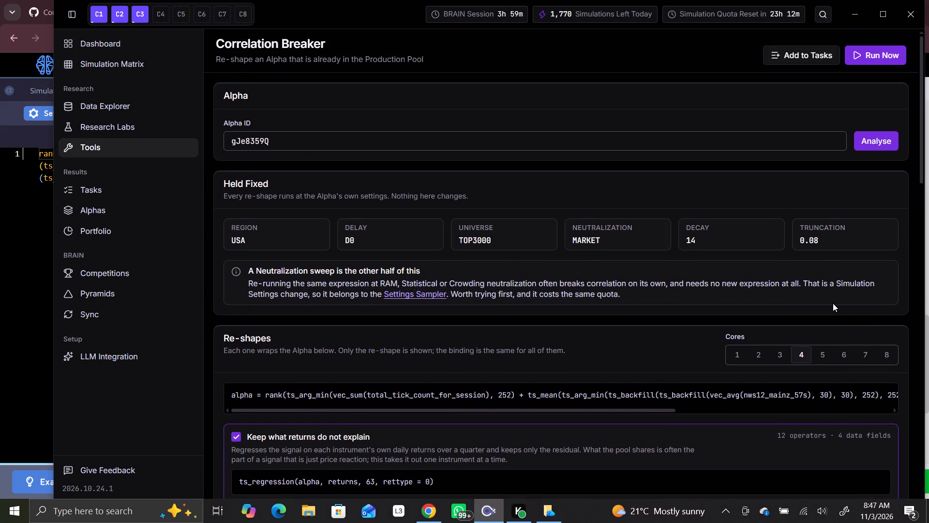
scroll(833, 303, up, 5)
scroll(486, 463, down, 2)
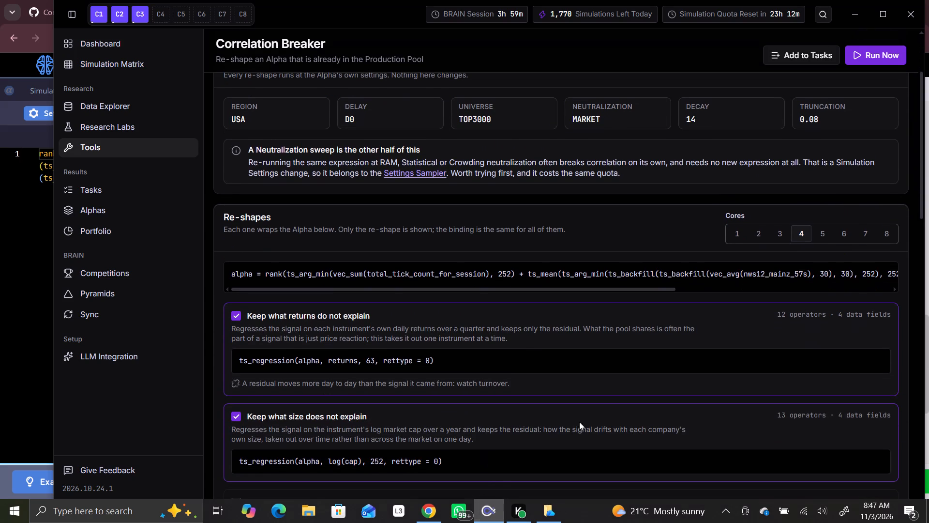
click(592, 405)
Switch back to WorldQuant BRAIN in Chrome and close Simulation 99.
click(434, 506)
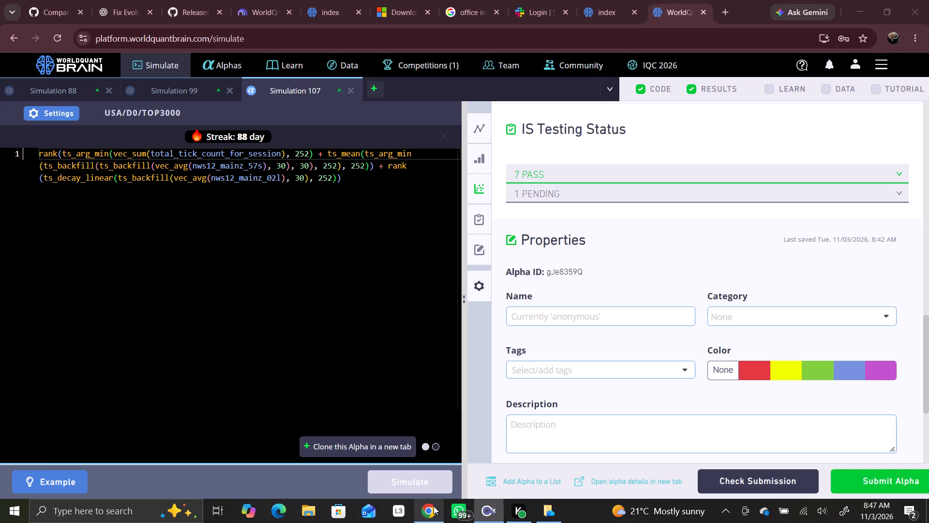
click(226, 92)
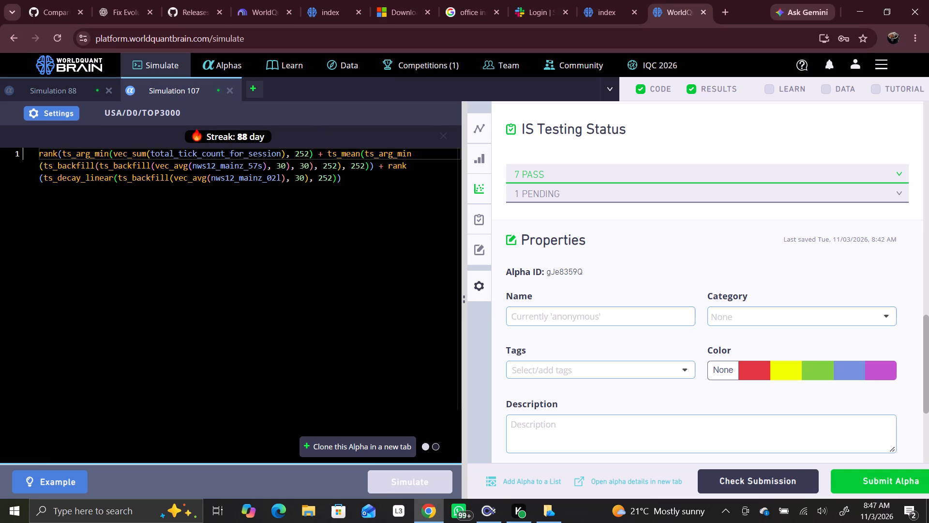
Clone the Simulation 107 alpha into a new simulation, set its decay to 18, and apply the settings.
click(361, 453)
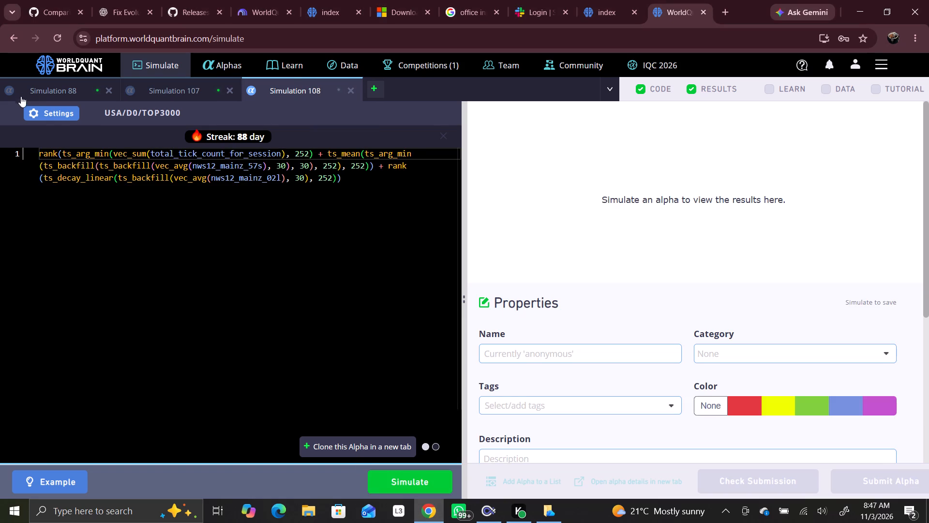
click(65, 113)
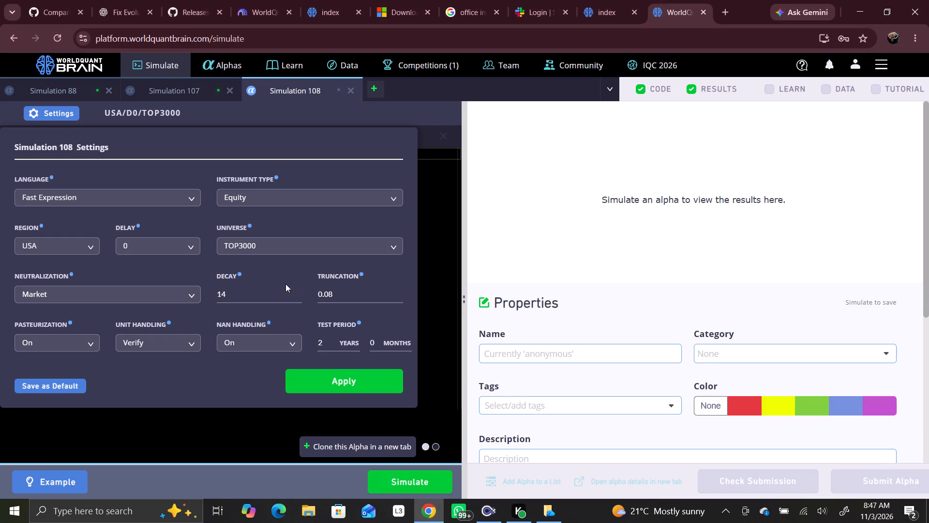
click(277, 290)
key(BackSpace)
key(8)
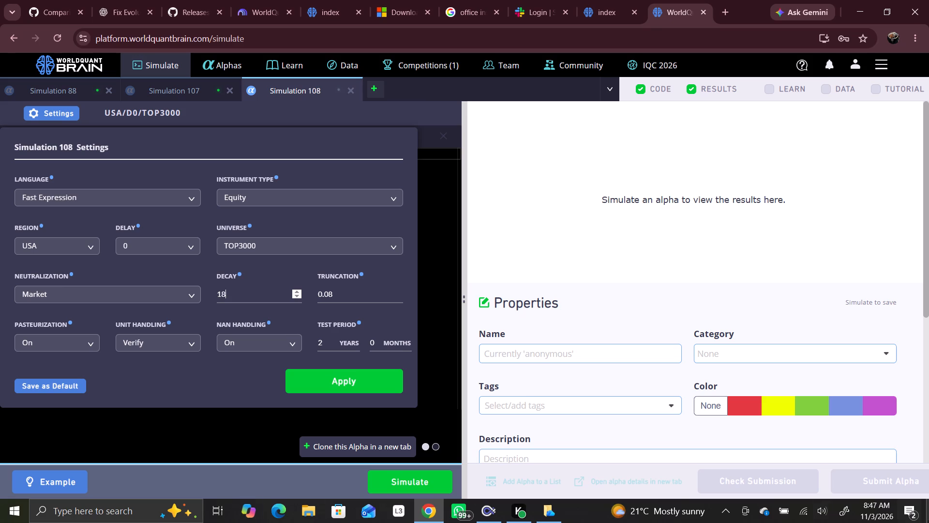
click(367, 384)
Try to run Simulation 108, retrying the simulation after a wait.
click(408, 483)
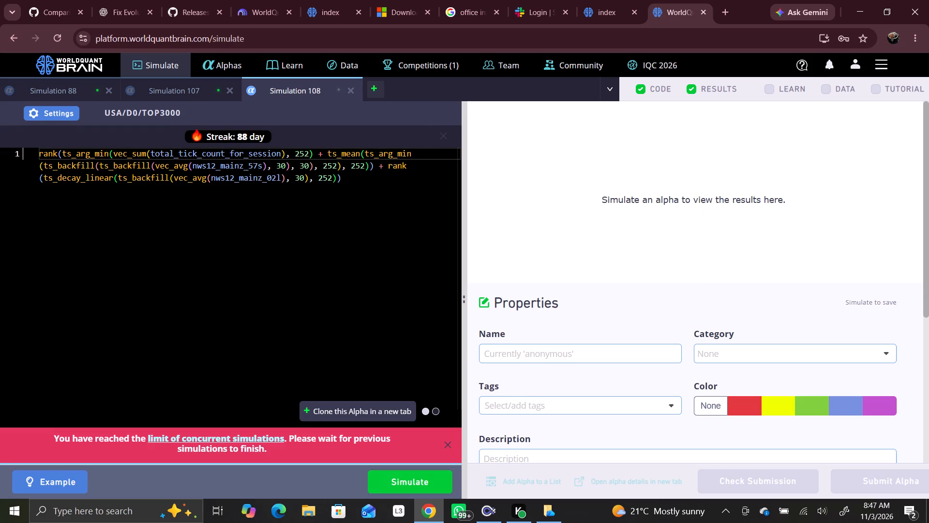
scroll(526, 432, up, 1)
click(443, 478)
click(417, 482)
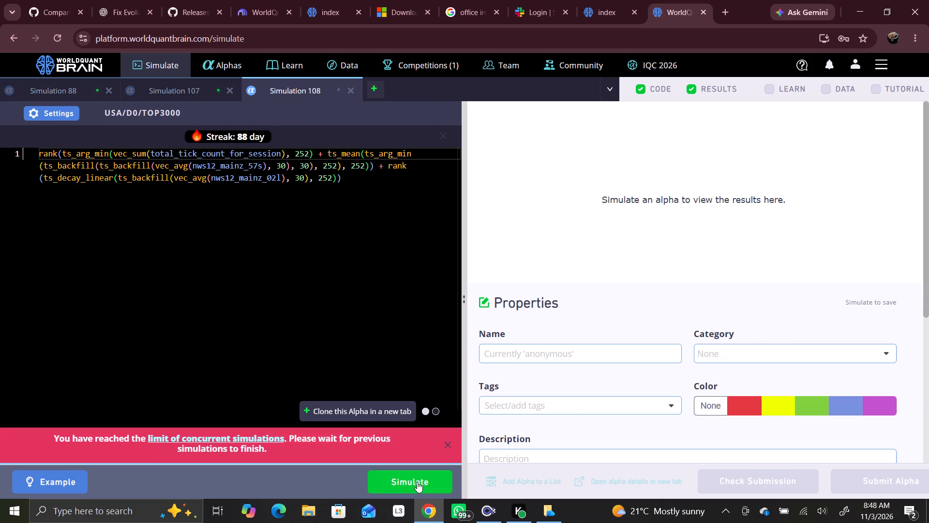
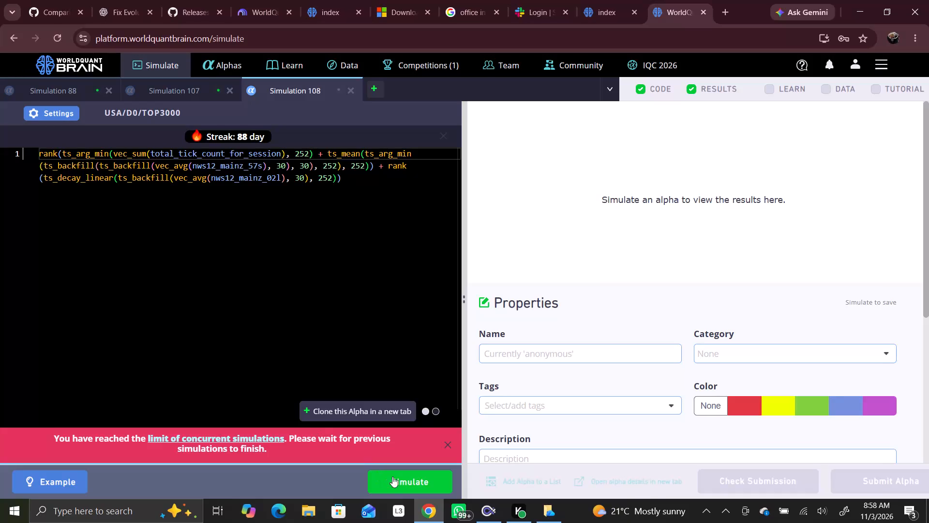
Run Simulation 108 again.
click(395, 479)
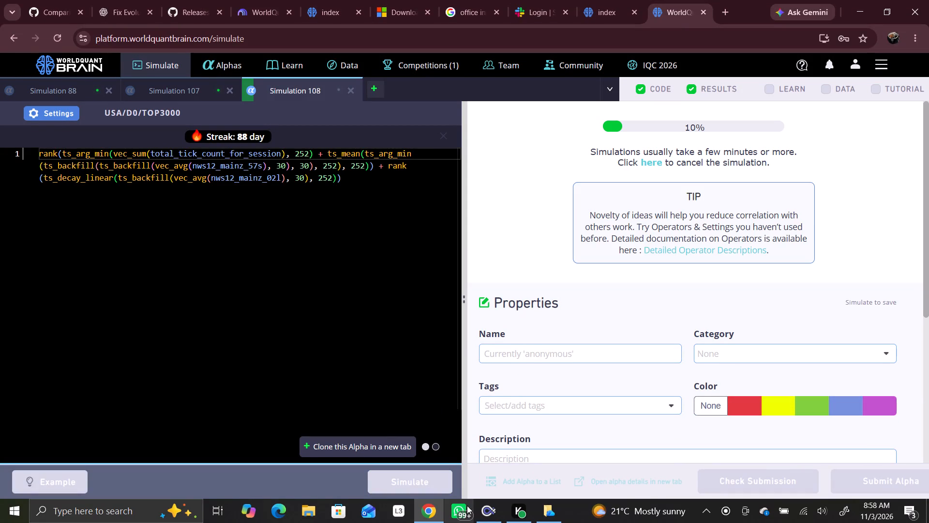
In Simulation 107, set the neutralization to Sector, apply the settings and simulate the alpha.
click(156, 90)
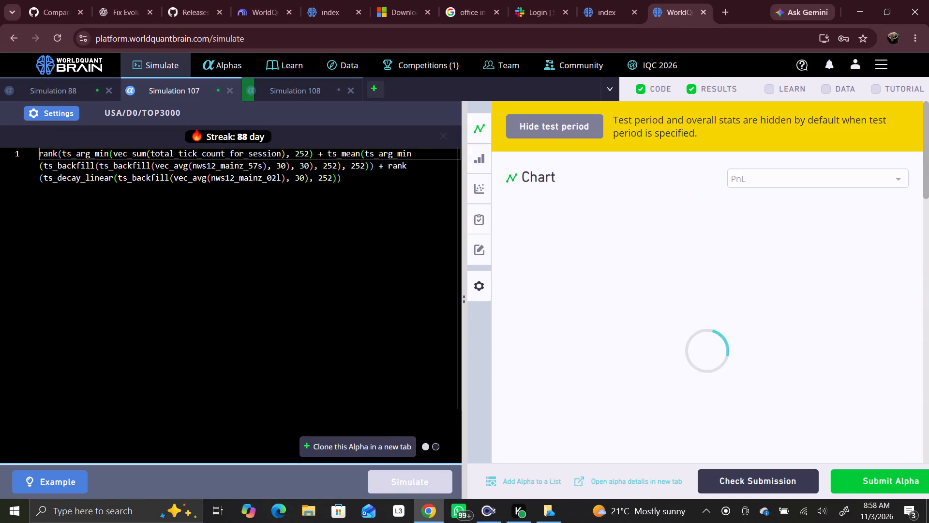
click(65, 111)
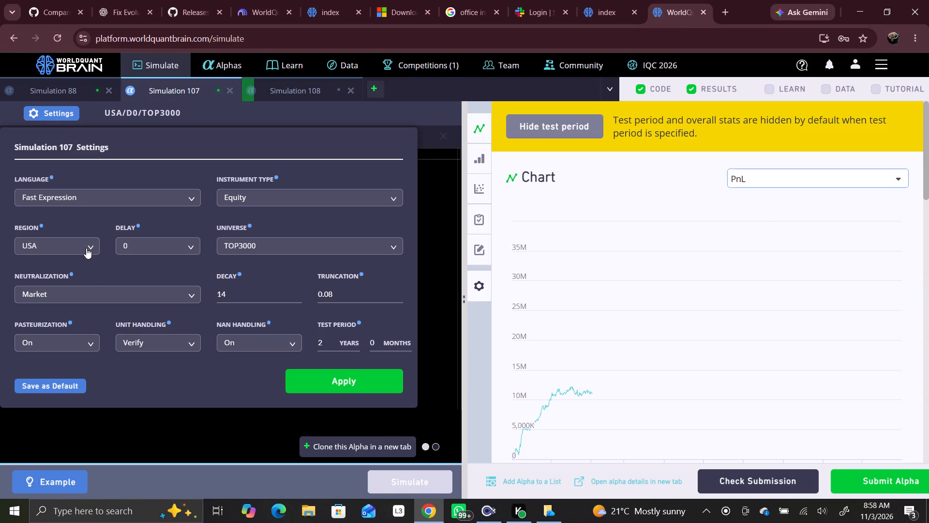
click(101, 294)
click(57, 348)
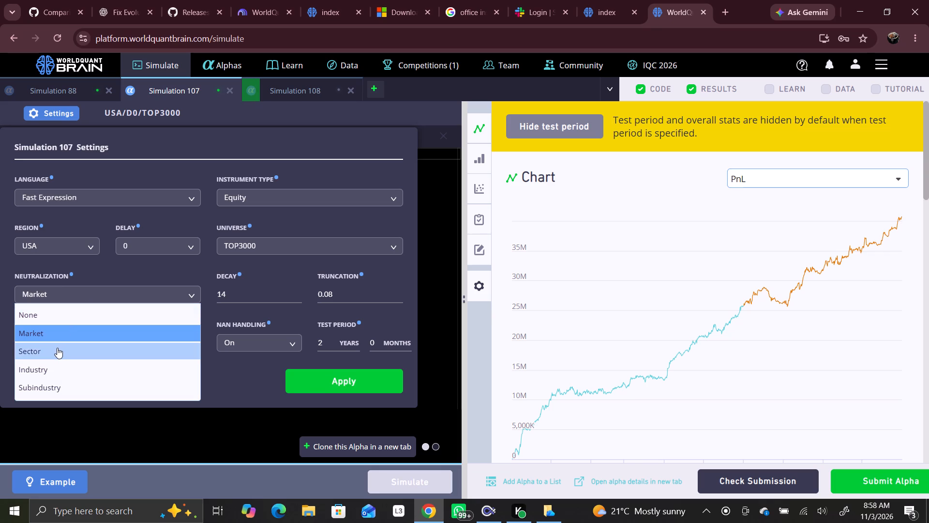
click(315, 390)
click(377, 480)
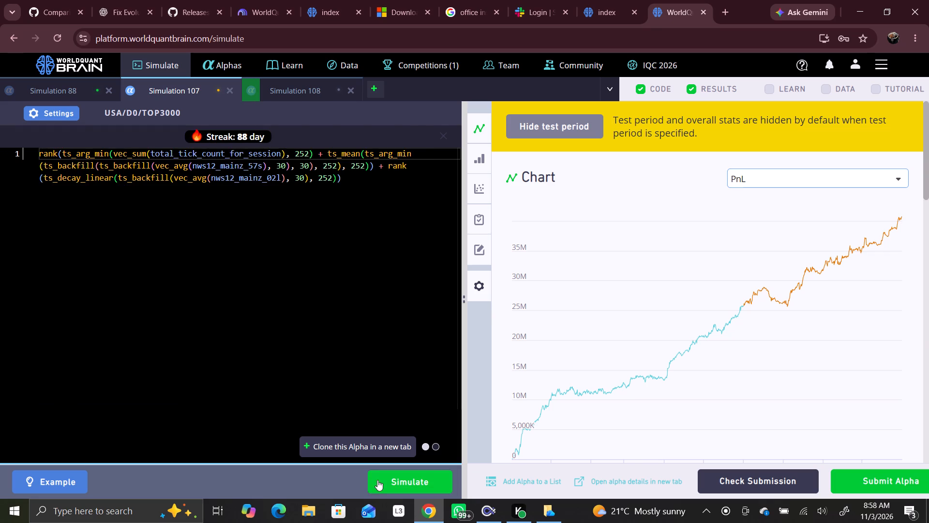
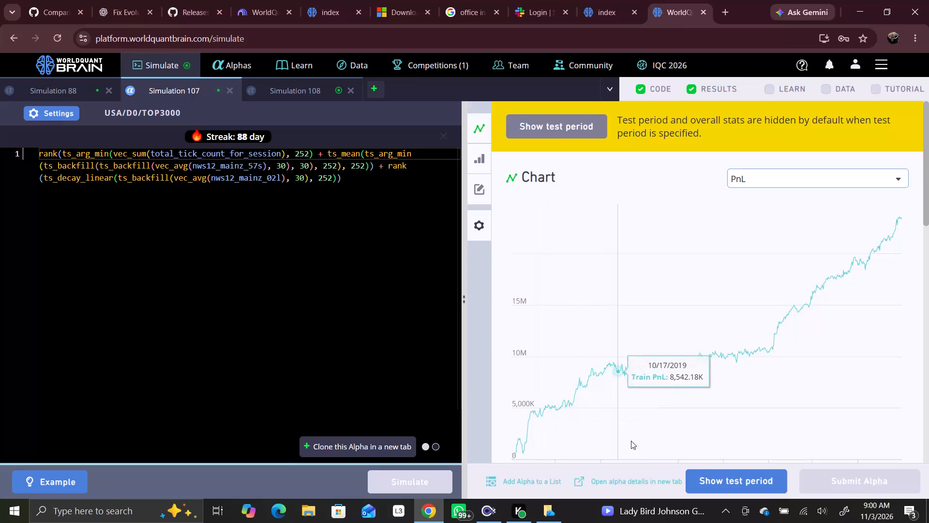
Reveal the test period results of Simulation 107 and examine its IS-period summary.
click(718, 477)
scroll(724, 412, down, 4)
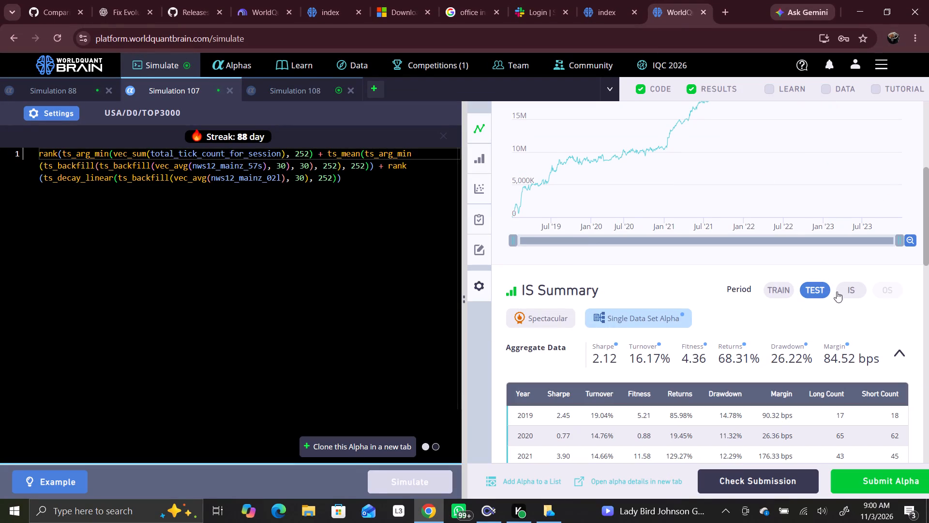
click(861, 285)
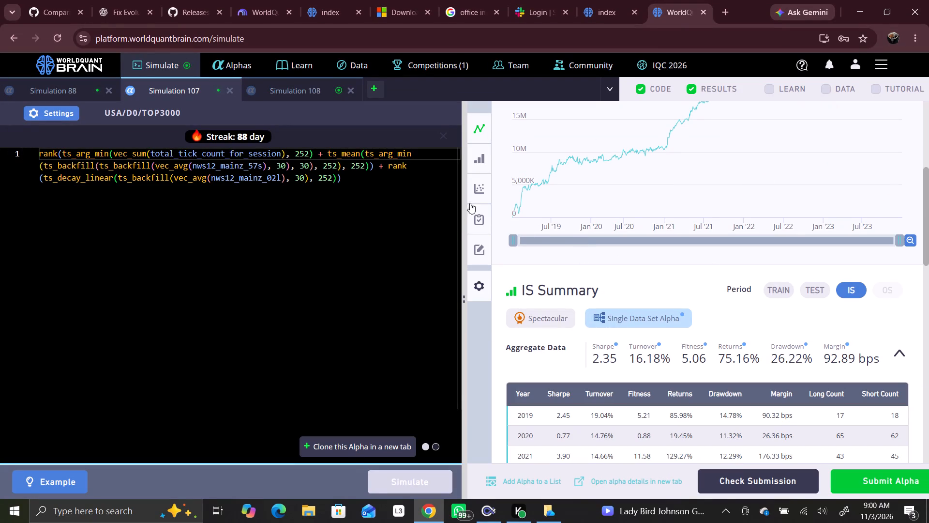
Reveal the test period results of Simulation 108 and examine its IS-period summary.
click(304, 95)
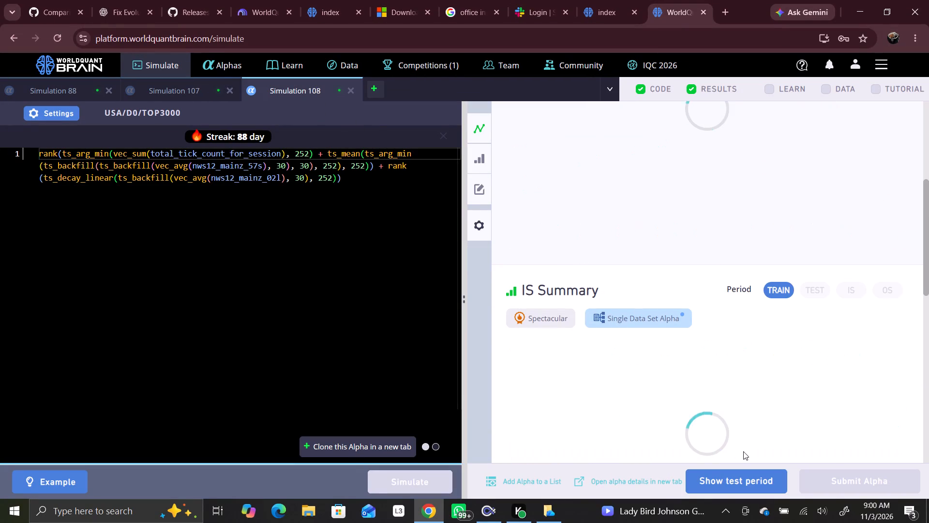
click(725, 483)
scroll(732, 440, up, 3)
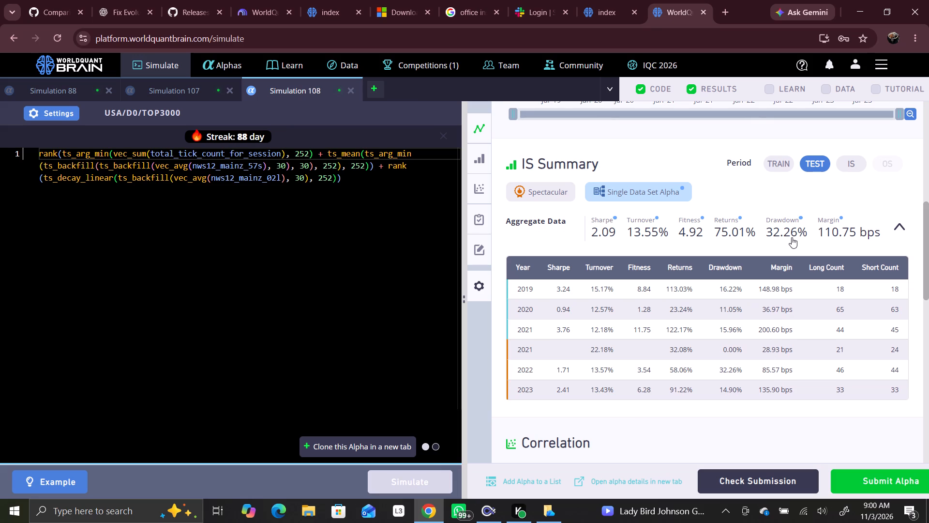
click(852, 172)
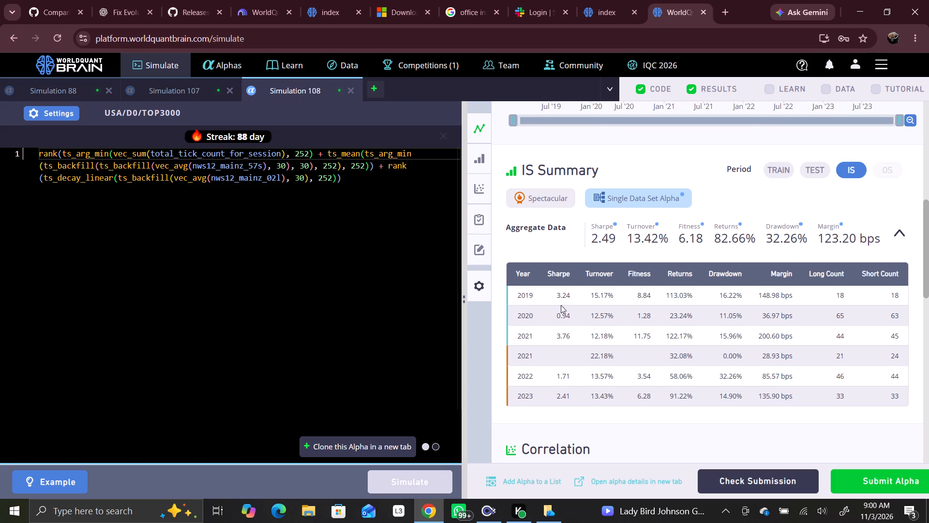
In Simulation 108, set the decay to 40, apply the settings and simulate the alpha.
click(70, 111)
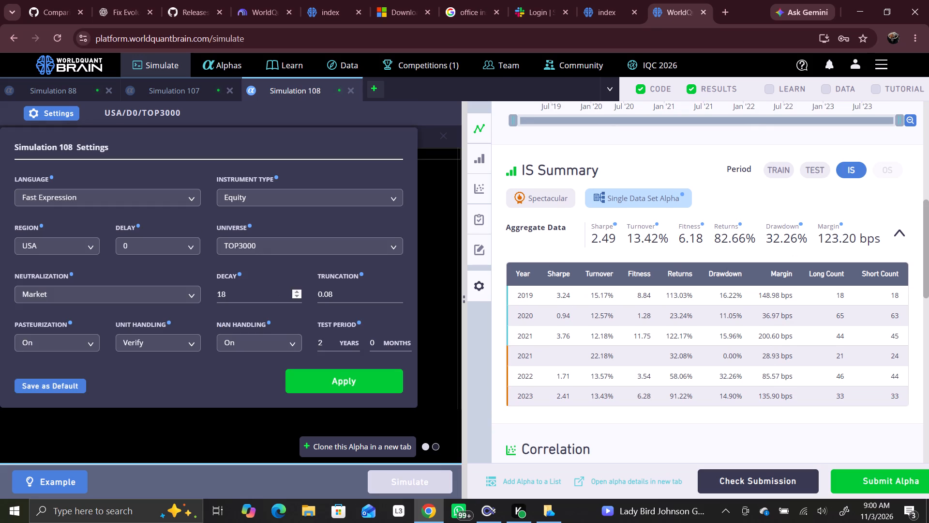
click(256, 289)
key(BackSpace)
key(BackSpace)
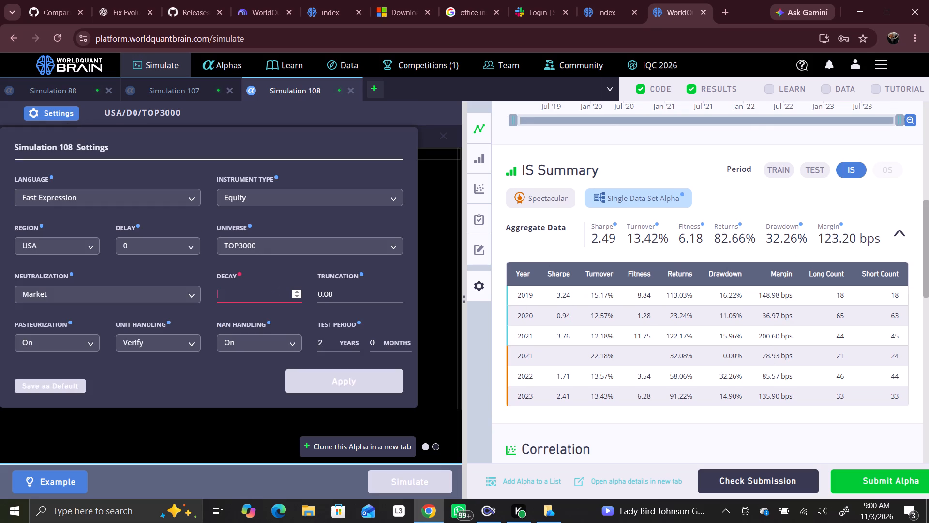
key(4)
key(0)
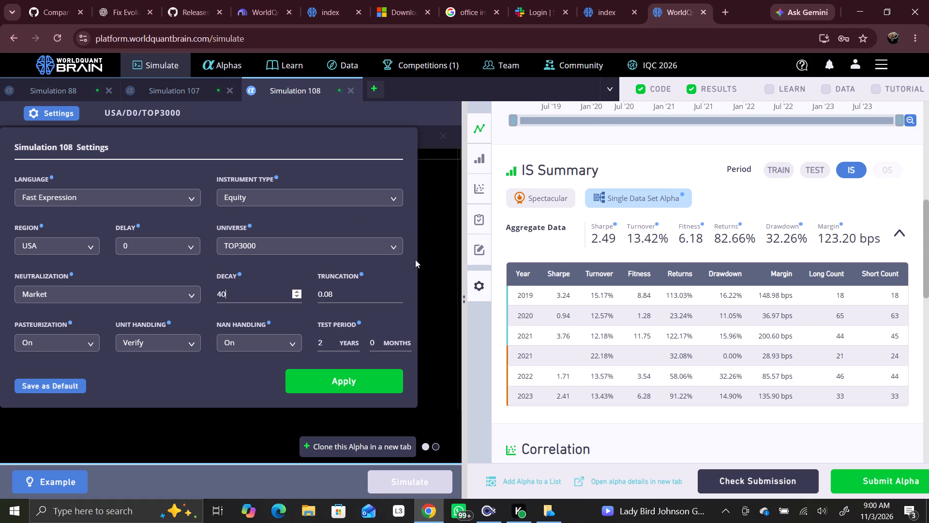
click(386, 374)
click(396, 483)
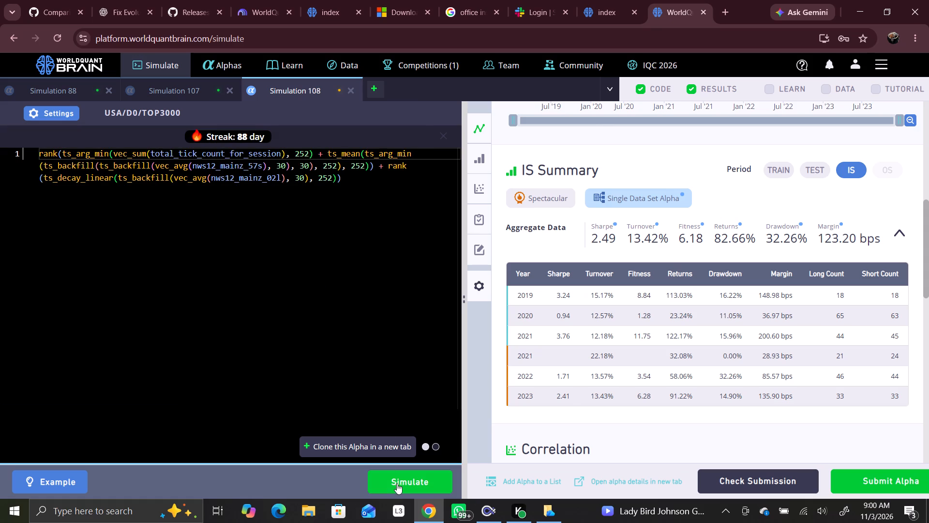
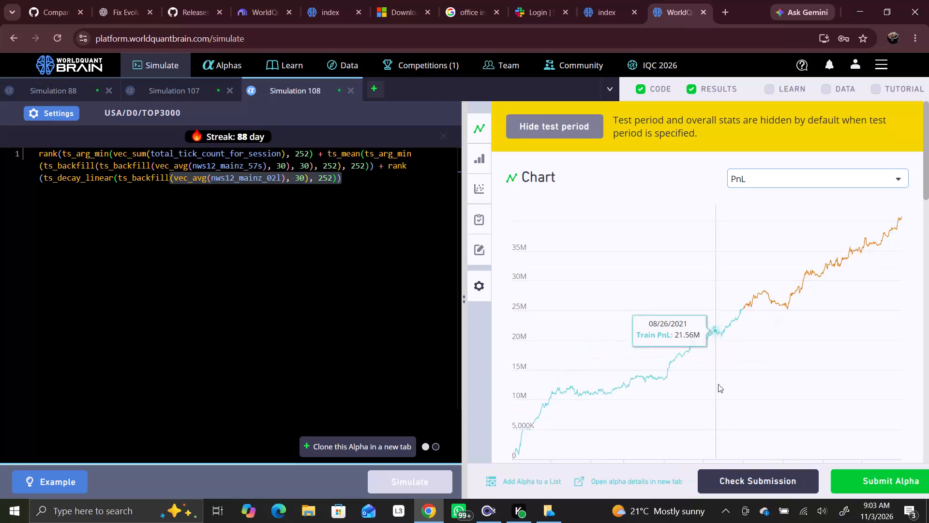
Examine the IS Summary aggregate data for the newly simulated alpha in Simulation 108.
scroll(718, 384, down, 3)
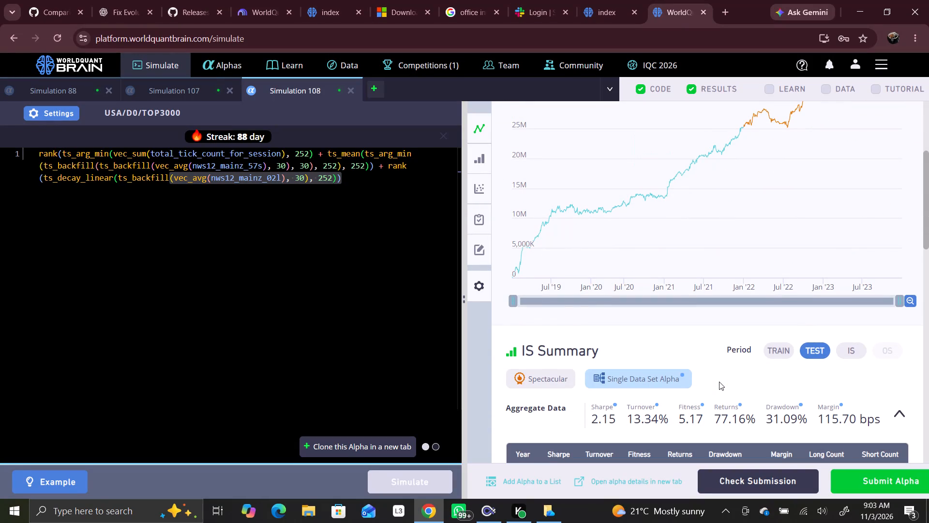
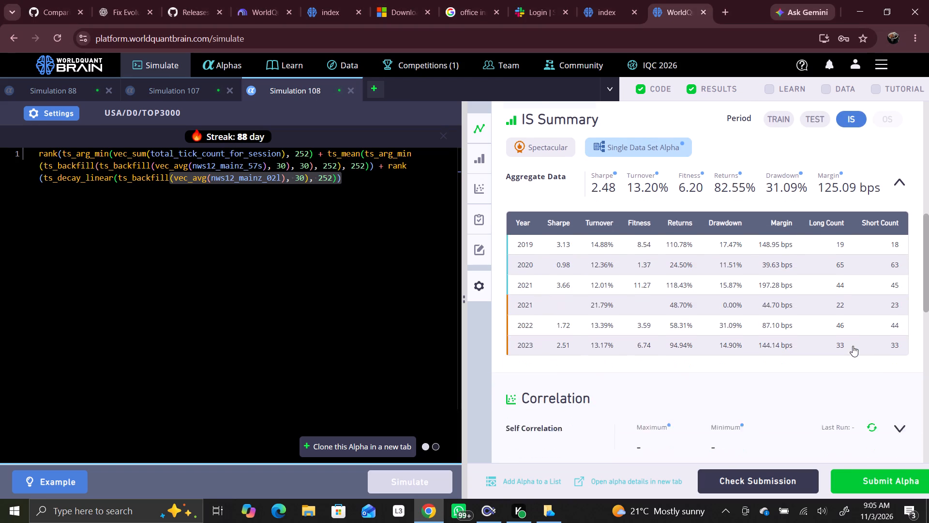
Run the submission check on Simulation 108's alpha and expand the passed and failed IS tests.
click(767, 474)
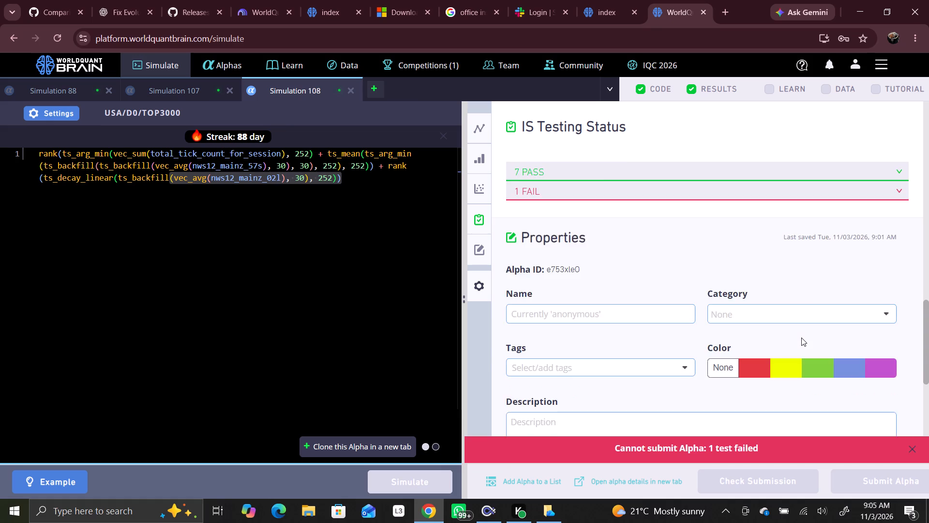
scroll(801, 338, up, 3)
click(762, 360)
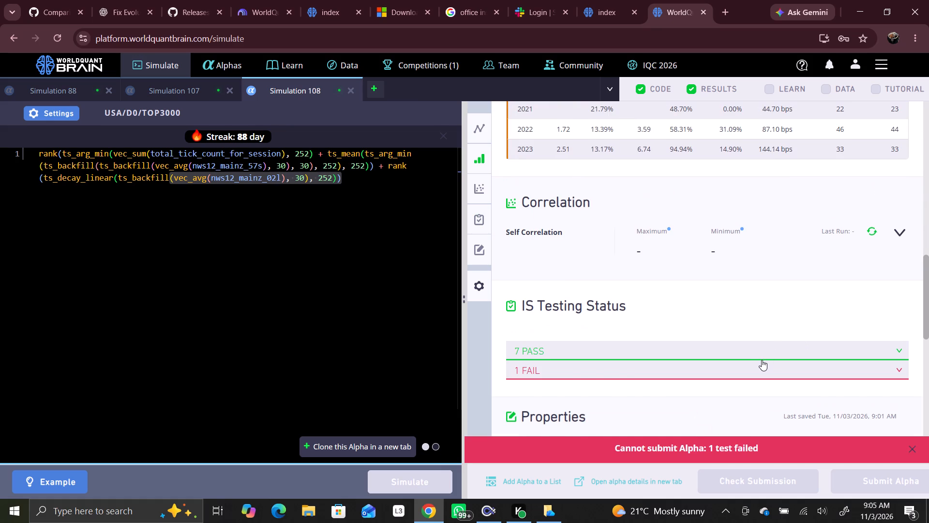
scroll(762, 360, down, 2)
click(757, 355)
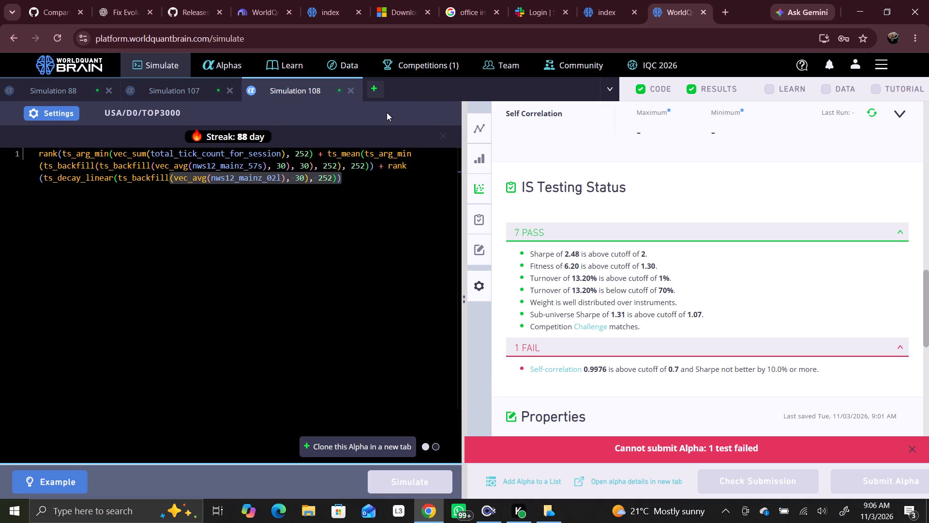
Close Simulation 108.
click(347, 89)
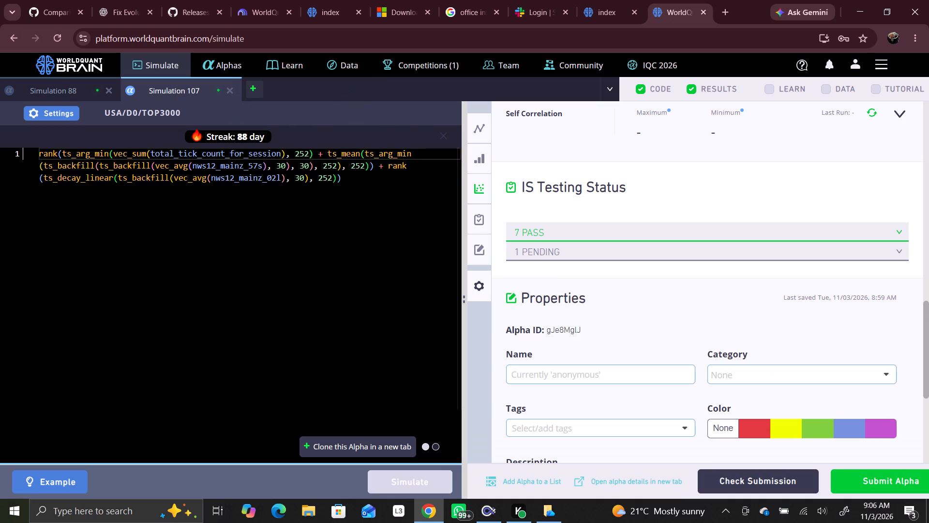
Clone the Simulation 107 alpha into a new tab, set its delay to 1, and simulate it.
click(404, 444)
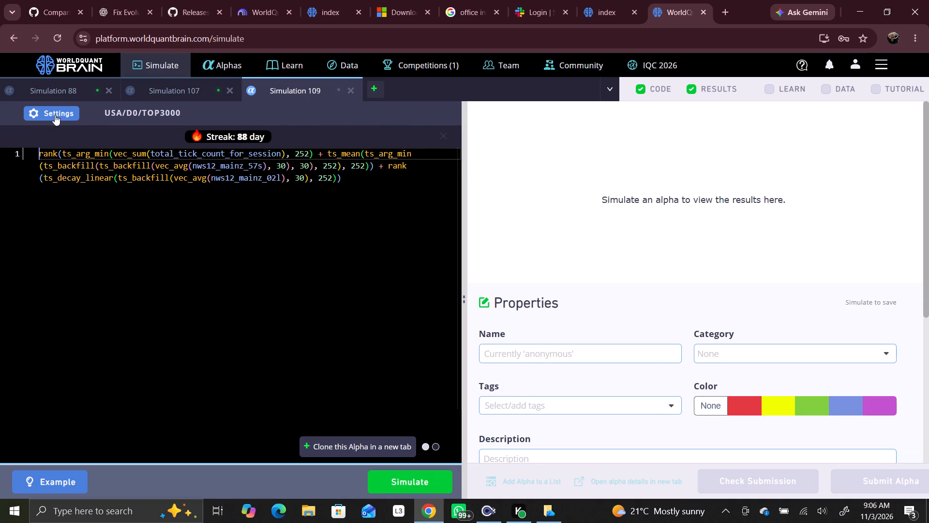
click(55, 115)
click(157, 242)
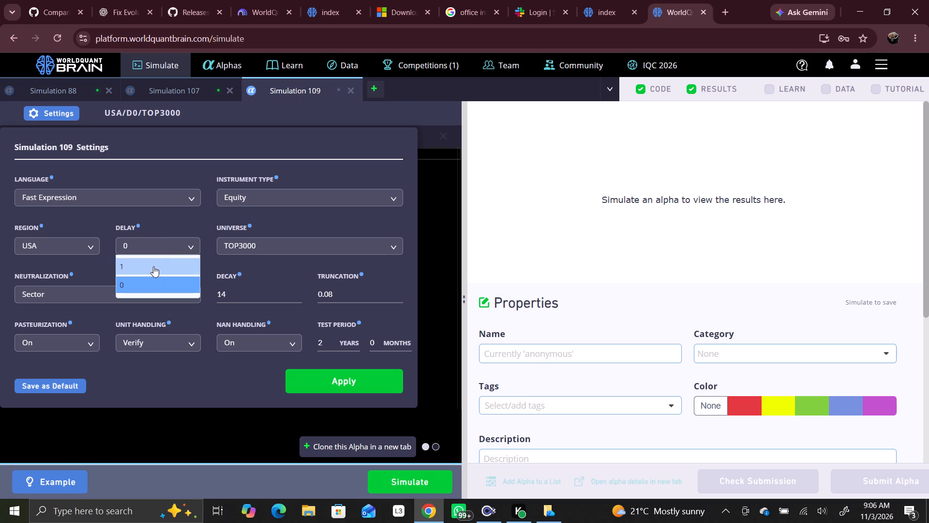
click(153, 266)
click(341, 382)
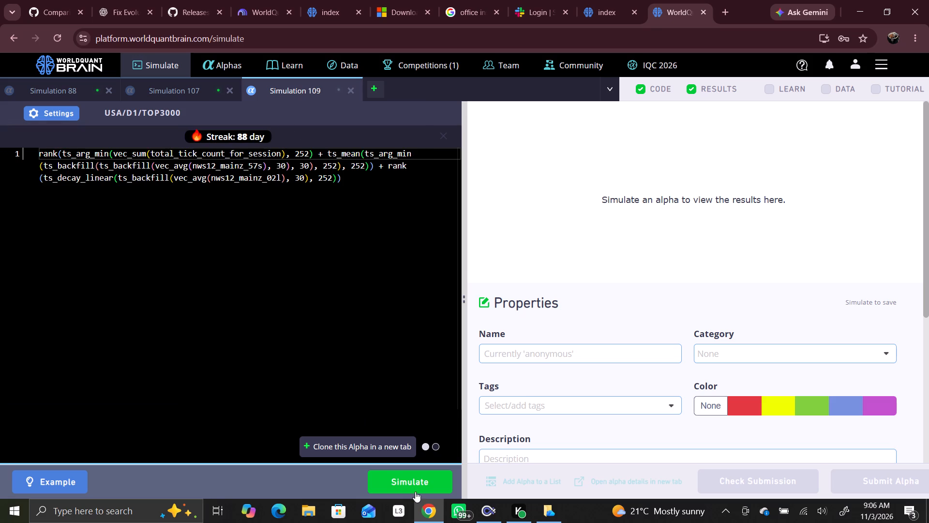
click(417, 488)
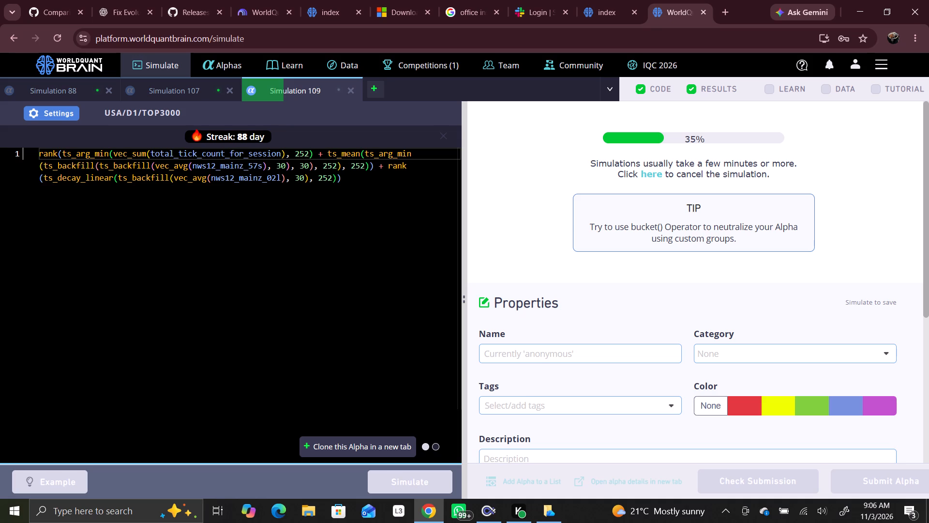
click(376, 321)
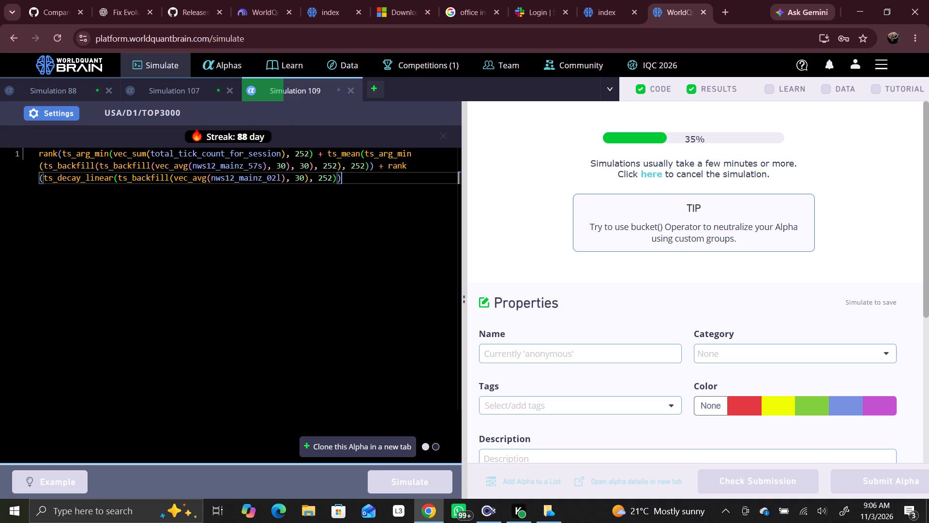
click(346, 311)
Clone the Simulation 109 alpha into a new tab, set its neutralization to Subindustry, and simulate it.
click(384, 441)
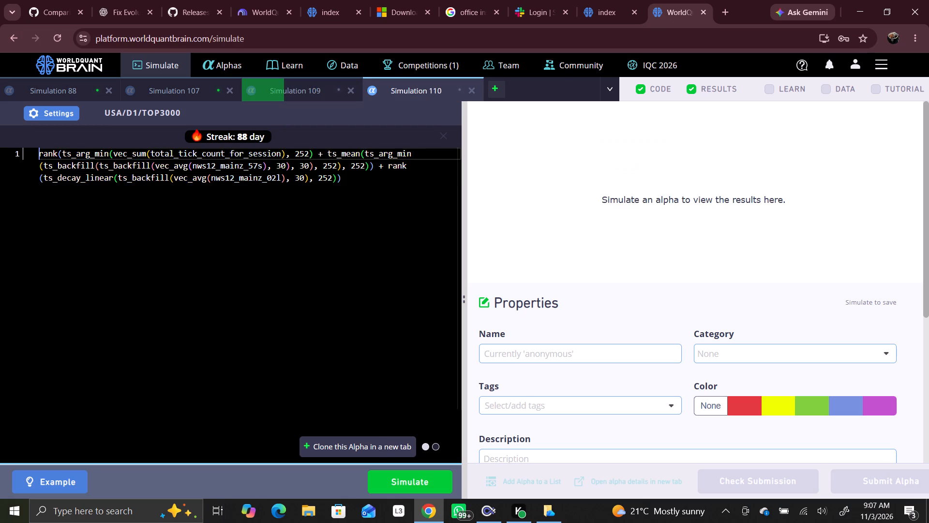
click(66, 113)
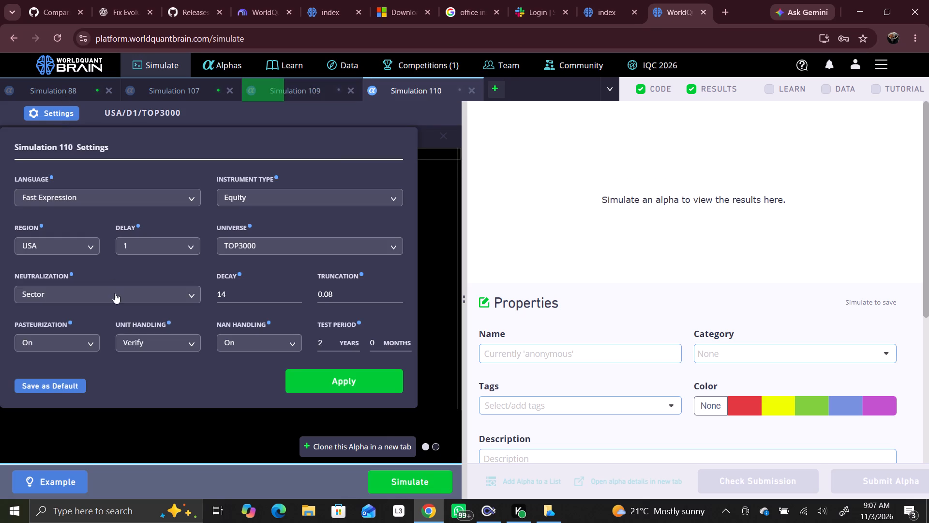
click(115, 293)
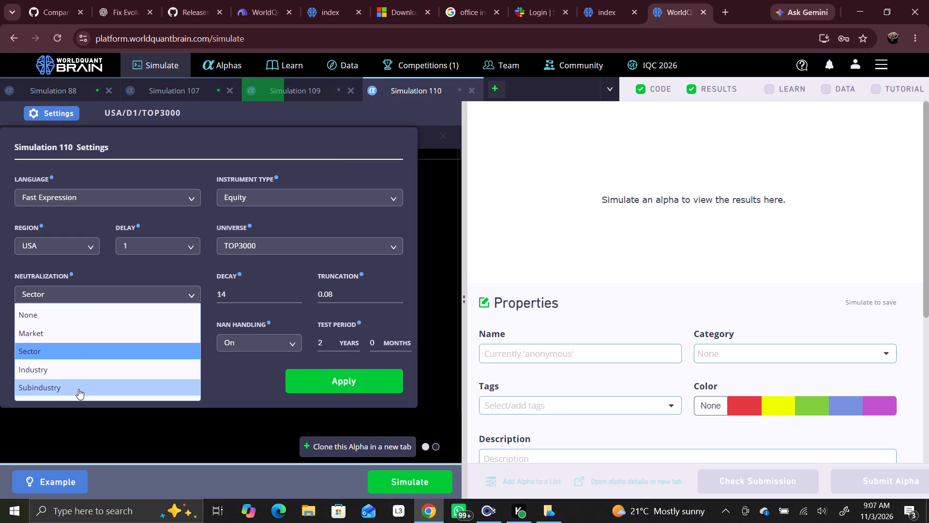
click(78, 389)
click(345, 384)
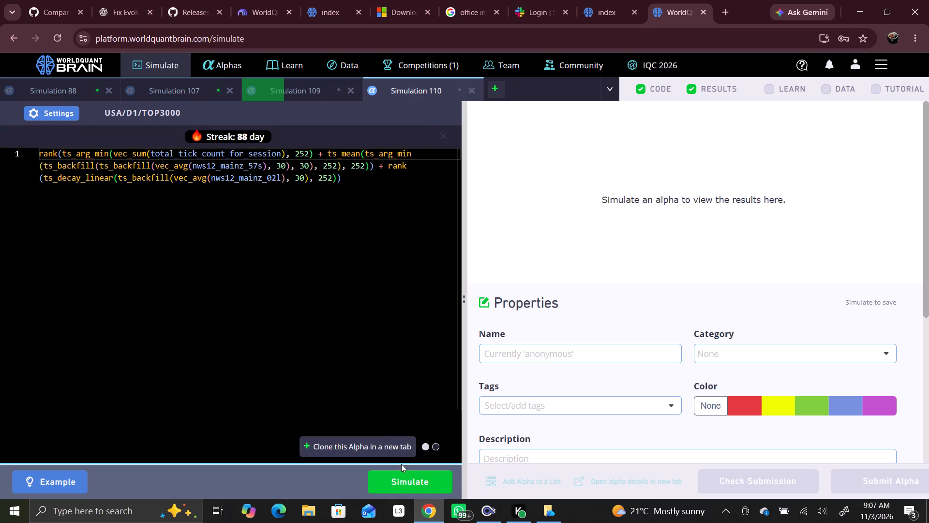
click(405, 474)
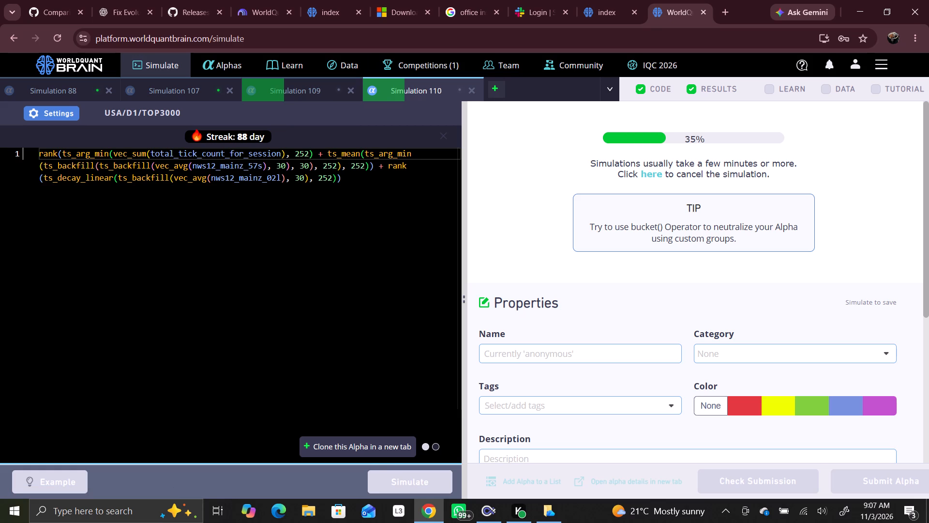
Clone the Simulation 110 alpha into a new tab, set its truncation to 0.06, and simulate it.
click(383, 449)
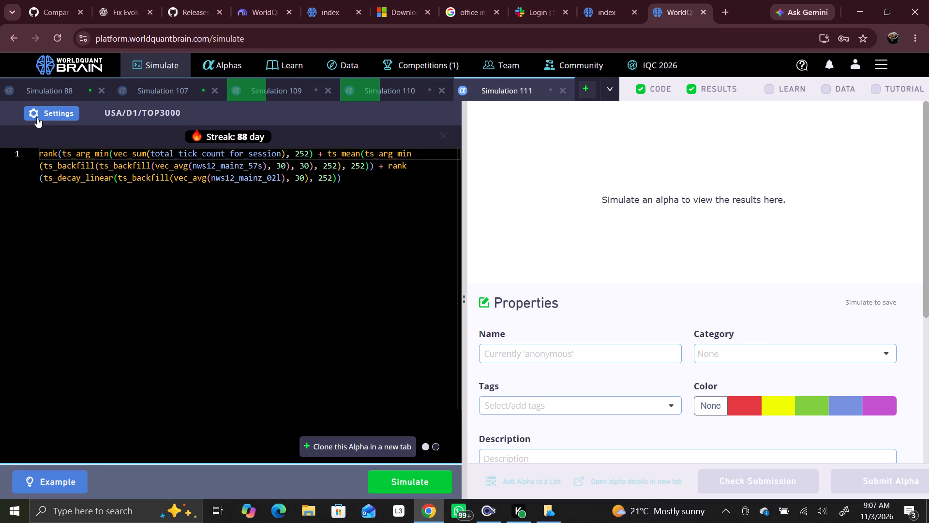
click(41, 117)
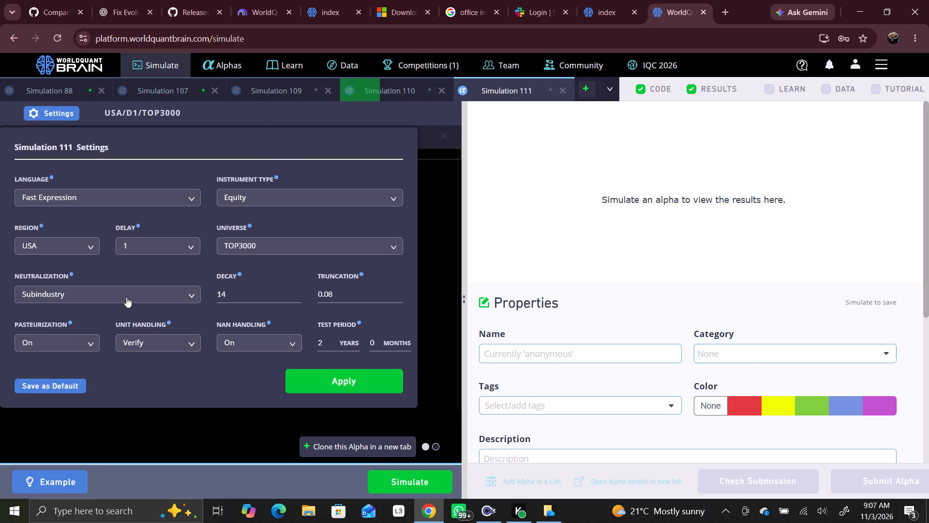
triple_click(400, 296)
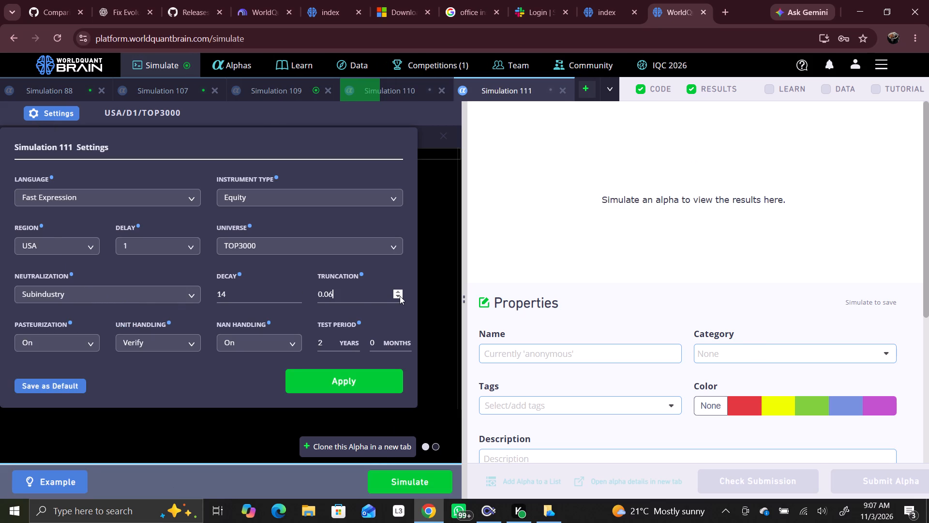
click(360, 385)
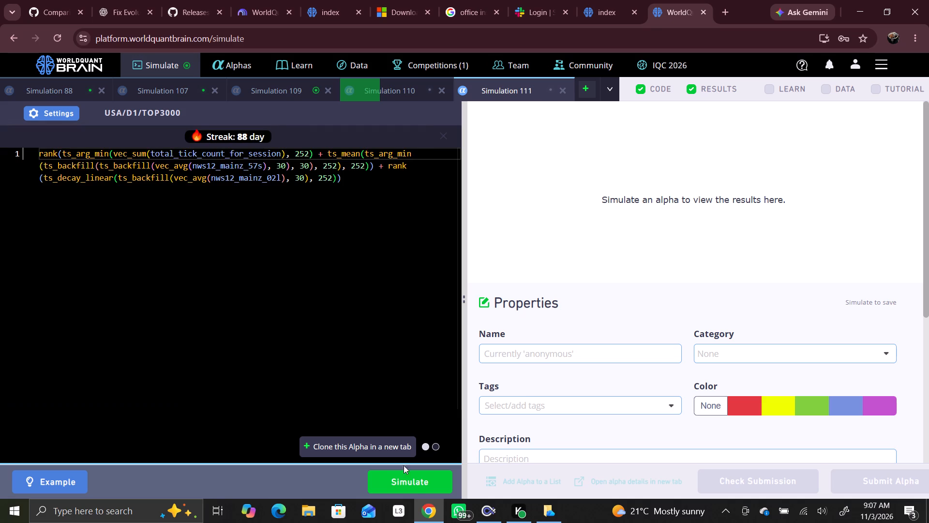
click(414, 485)
Run the submission check on Simulation 109's alpha, and review its IS-period summary and failed IS test.
click(280, 91)
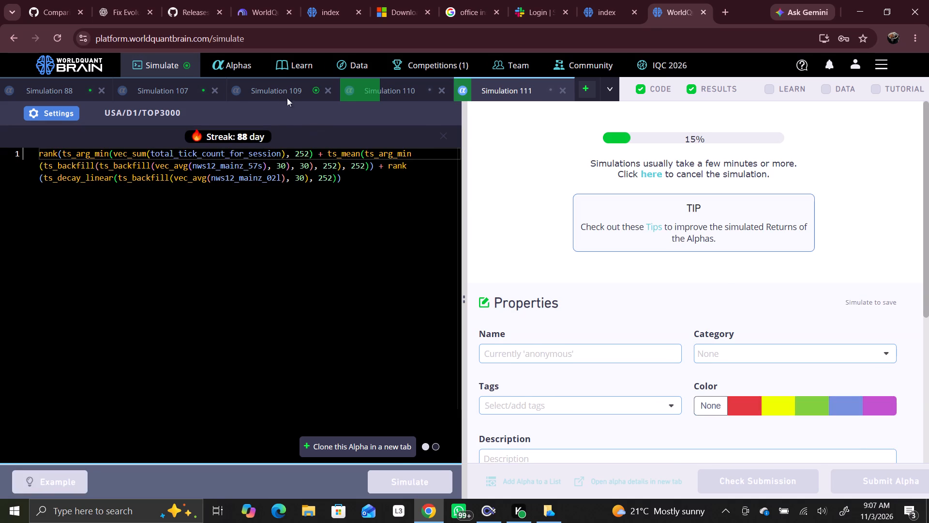
click(748, 477)
scroll(804, 366, down, 2)
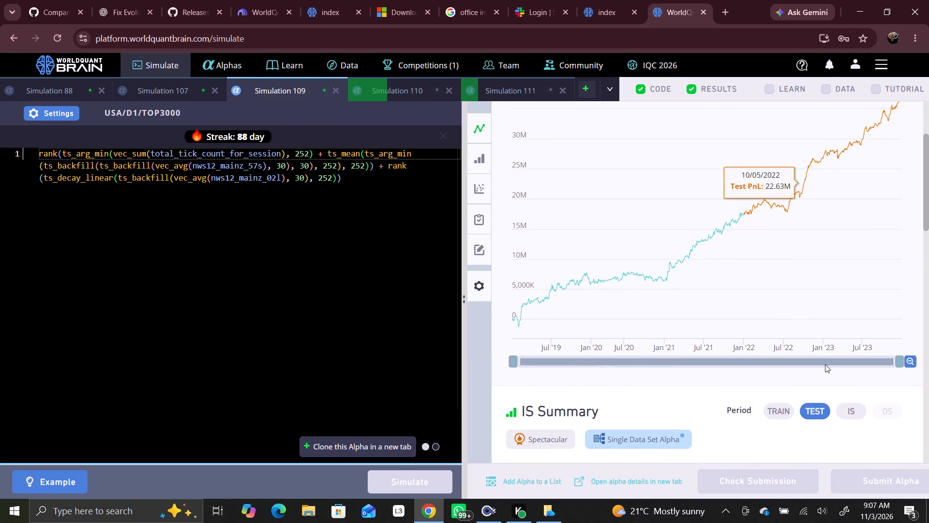
scroll(837, 381, down, 1)
click(860, 354)
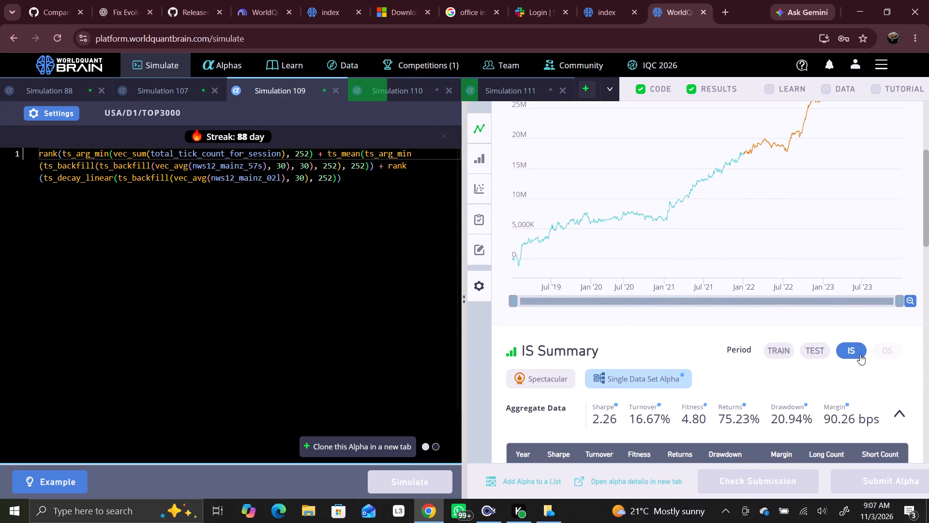
scroll(860, 354, down, 7)
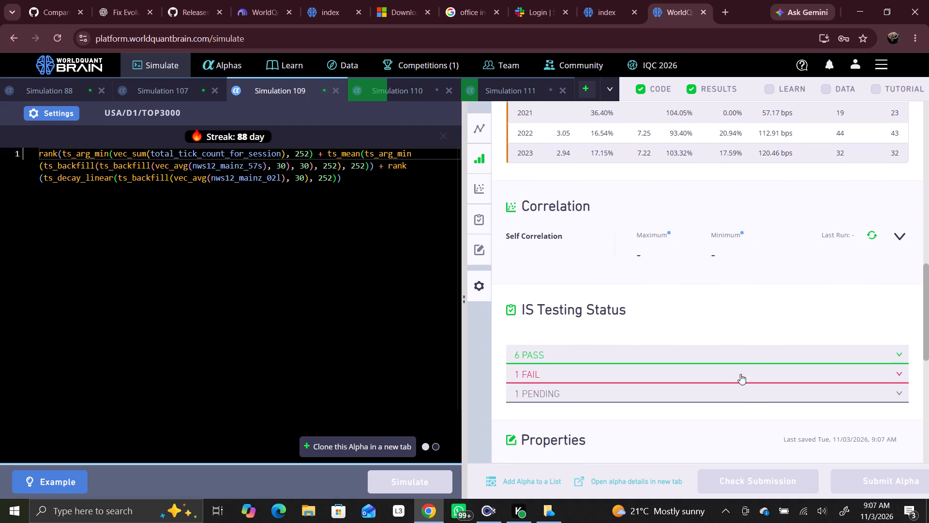
click(735, 368)
click(735, 368)
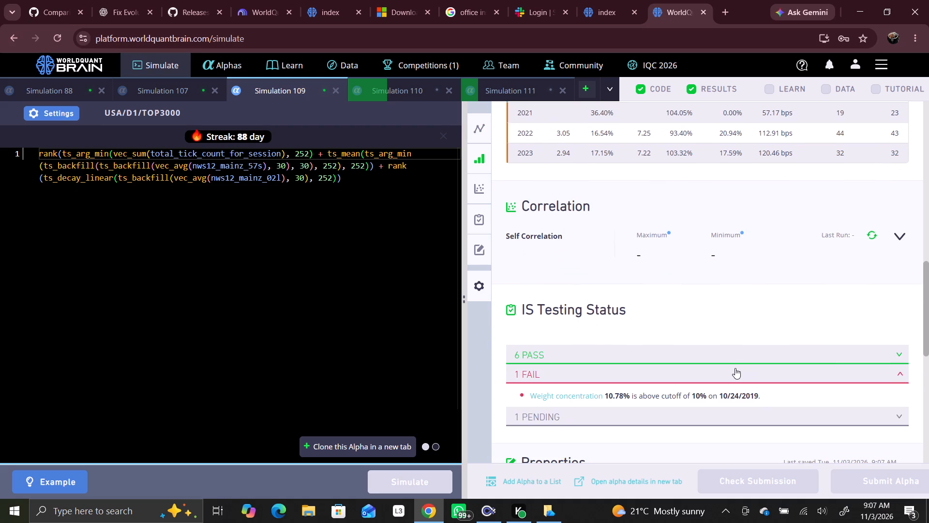
scroll(741, 353, down, 2)
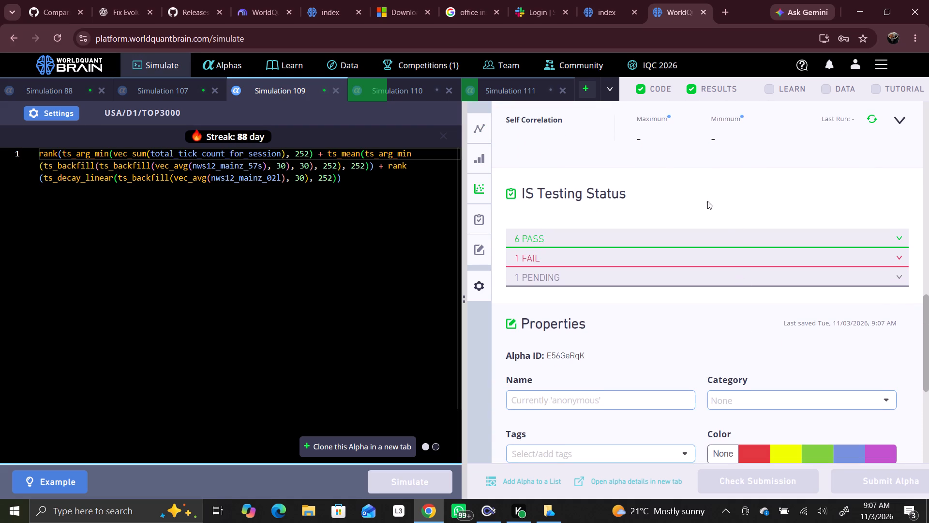
Set Simulation 109's universe to TOP2000 and simulate the alpha again.
click(60, 117)
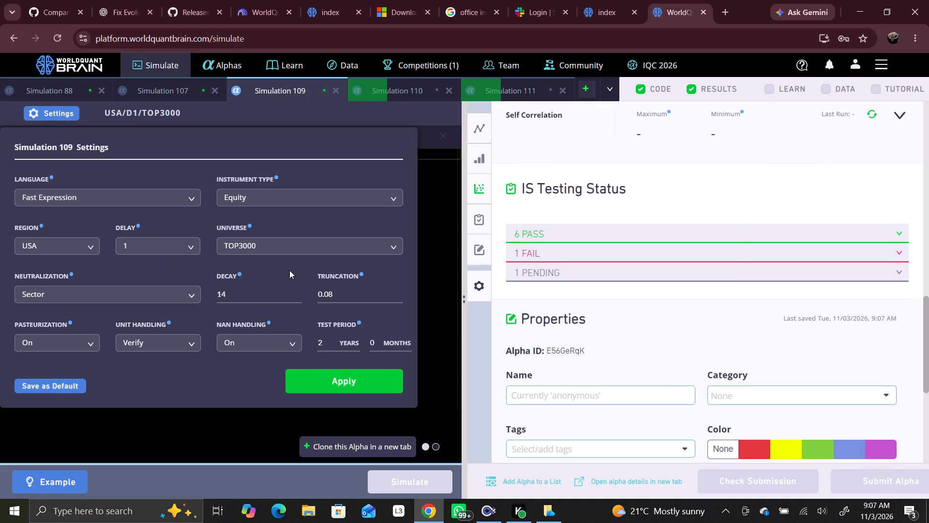
click(355, 252)
click(298, 281)
click(349, 379)
click(402, 476)
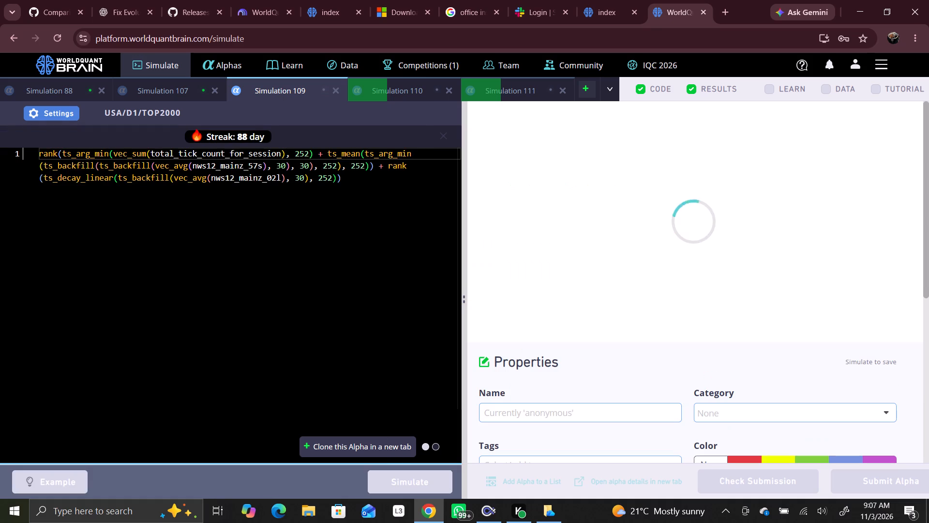
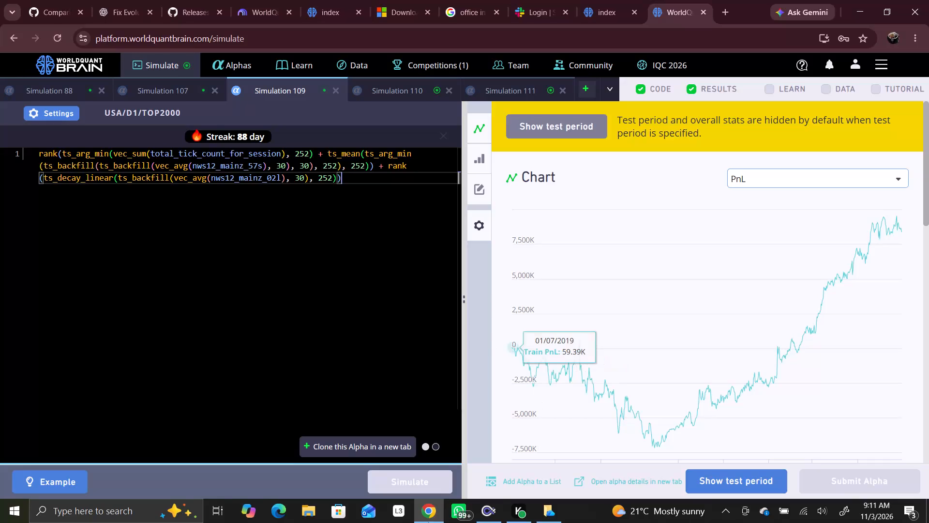
Reveal the test period for Simulation 109's TOP2000 alpha and review its IS-period summary.
click(714, 473)
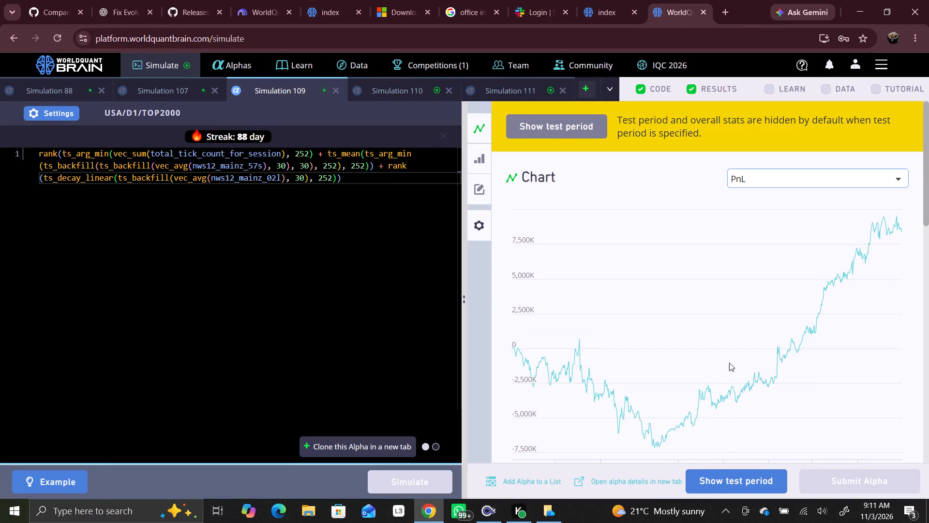
scroll(721, 270, down, 4)
click(851, 295)
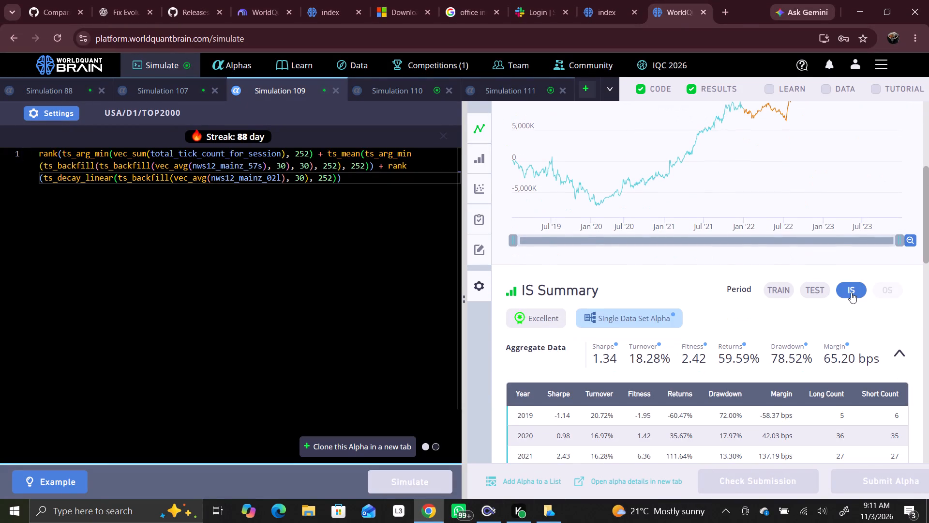
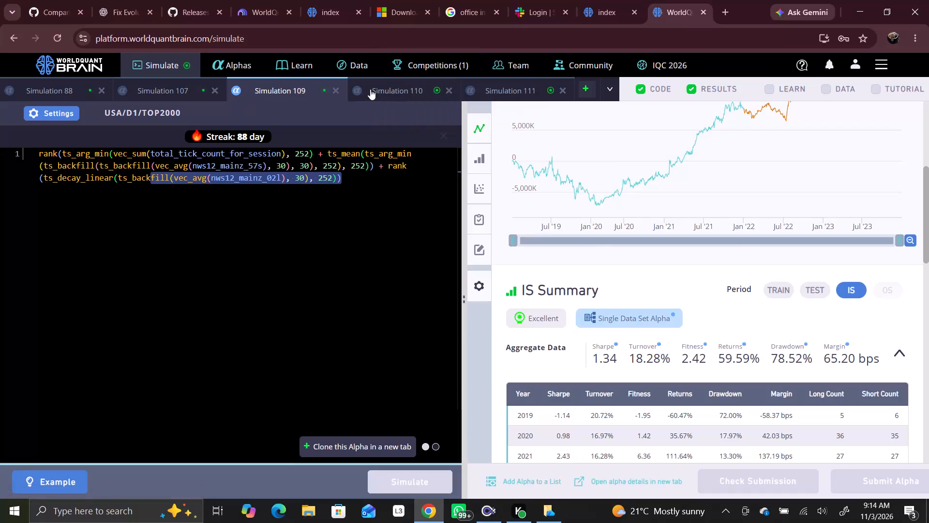
Reveal the test period for Simulation 110's TOP3000 alpha and review its PnL chart and IS-period summary.
click(391, 88)
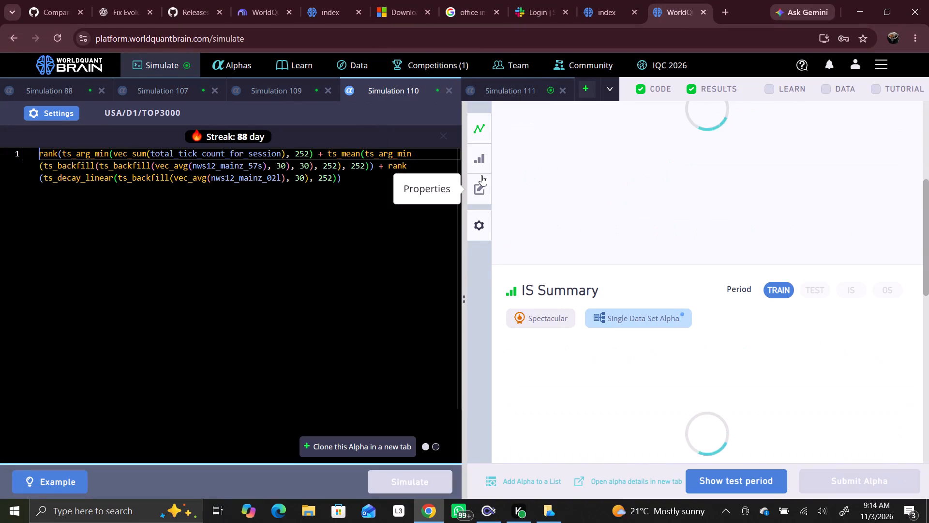
scroll(481, 175, down, 5)
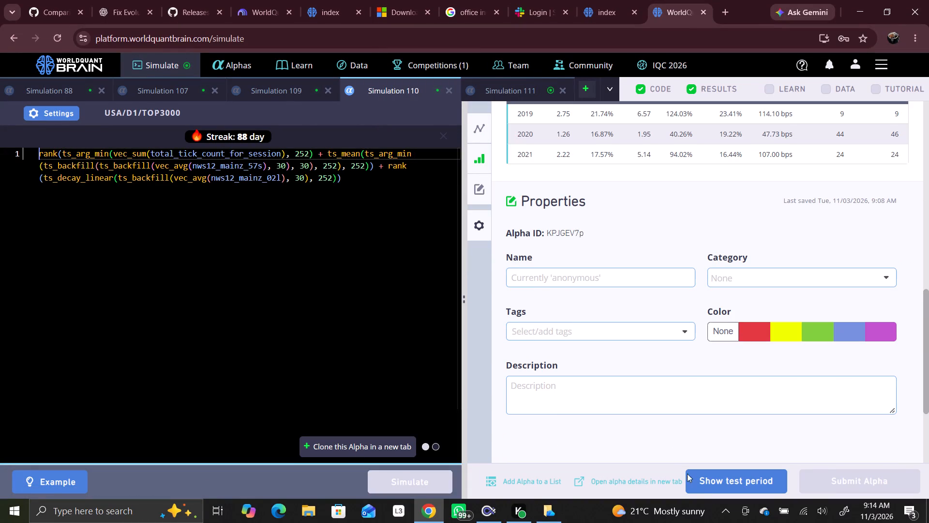
click(705, 474)
scroll(713, 370, up, 8)
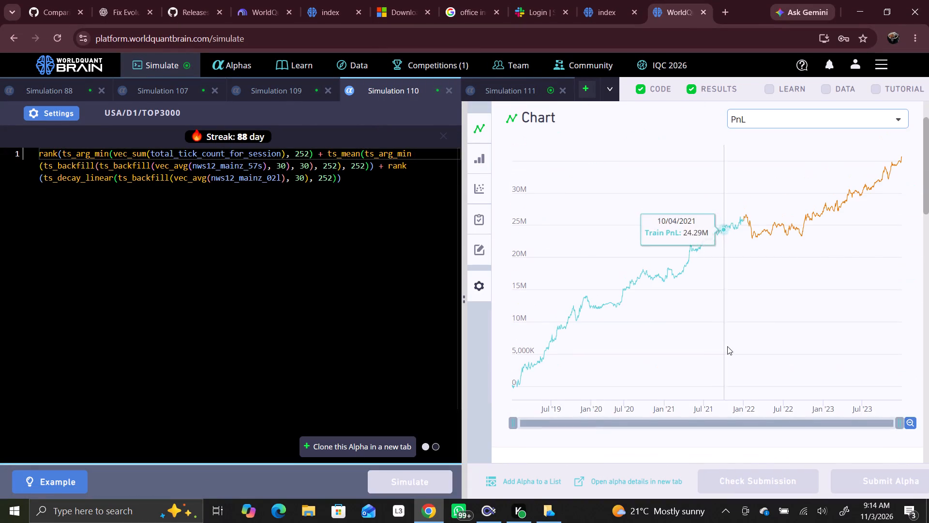
scroll(727, 346, down, 4)
click(849, 236)
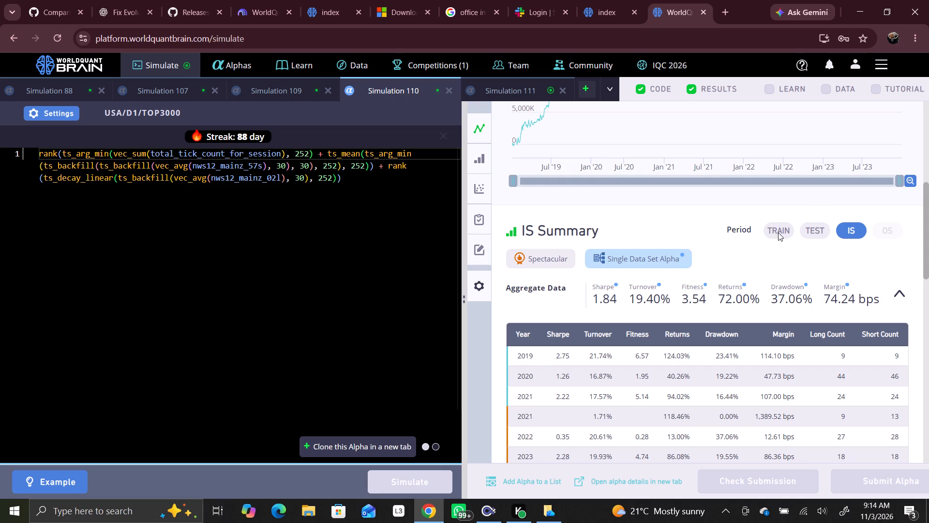
Close Simulation 110.
click(450, 94)
Reveal the test period for Simulation 111's alpha and review its IS-period summary and IS testing status.
click(424, 96)
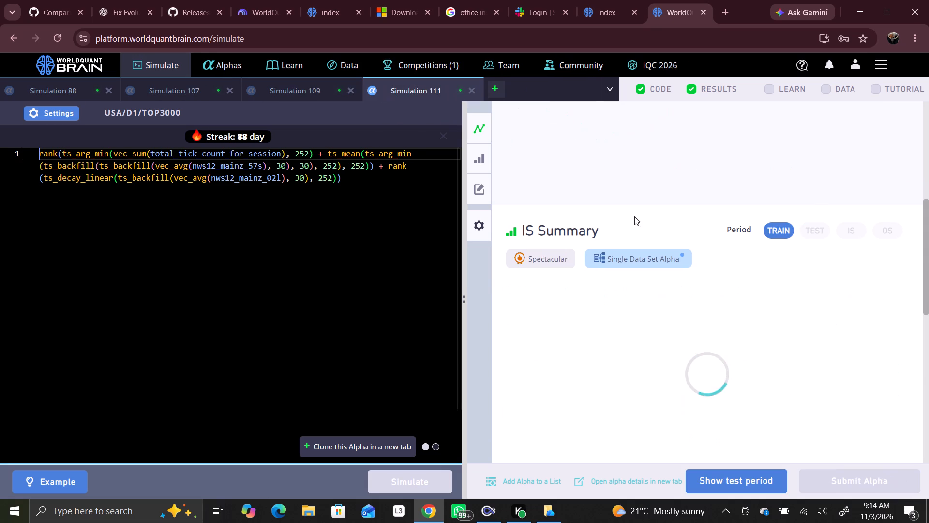
click(741, 476)
scroll(726, 315, down, 5)
scroll(723, 311, up, 8)
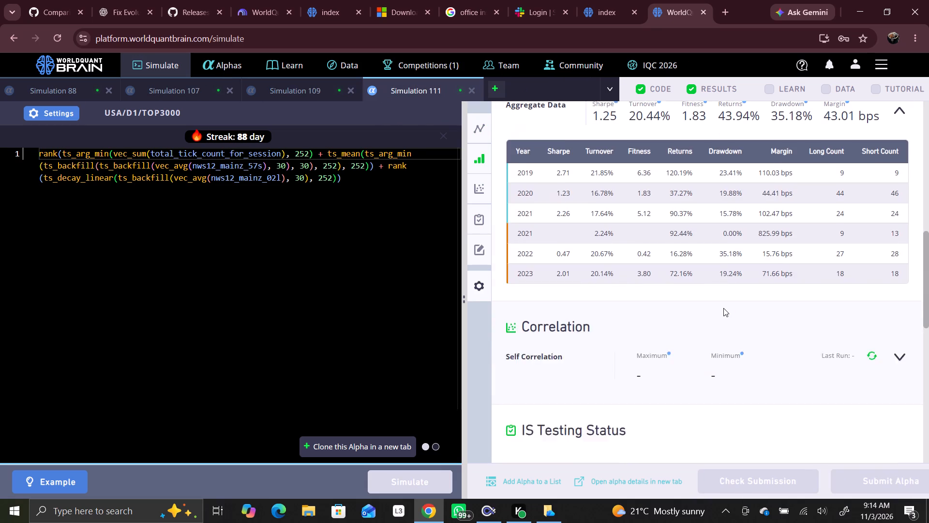
scroll(720, 303, up, 2)
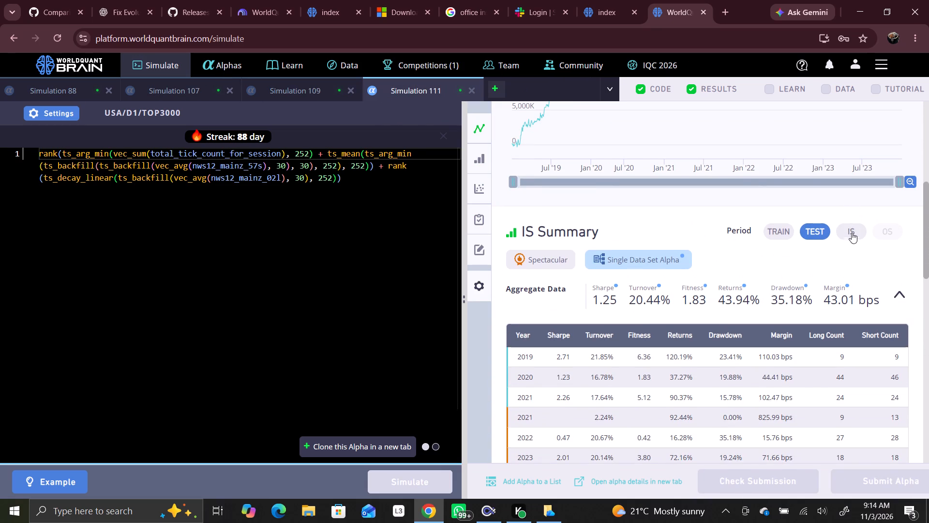
click(852, 235)
scroll(849, 233, down, 6)
scroll(809, 234, down, 1)
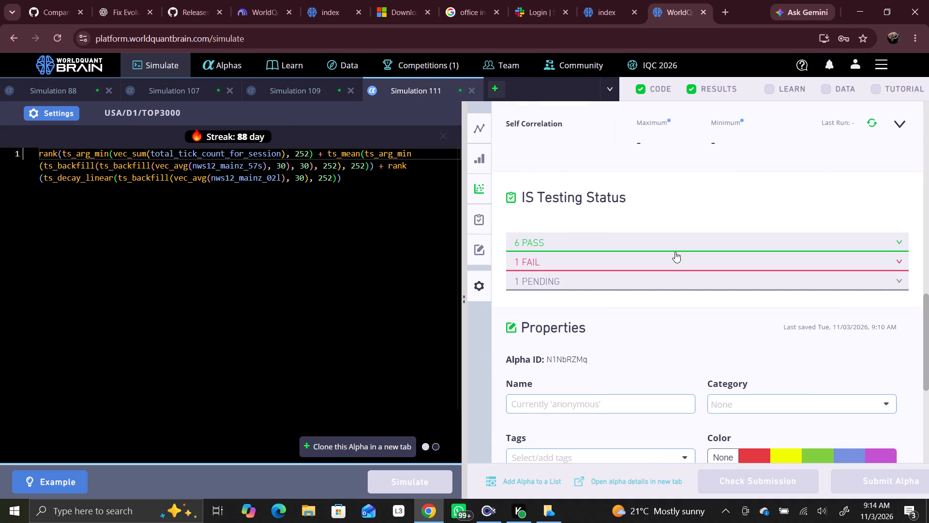
click(670, 253)
click(670, 253)
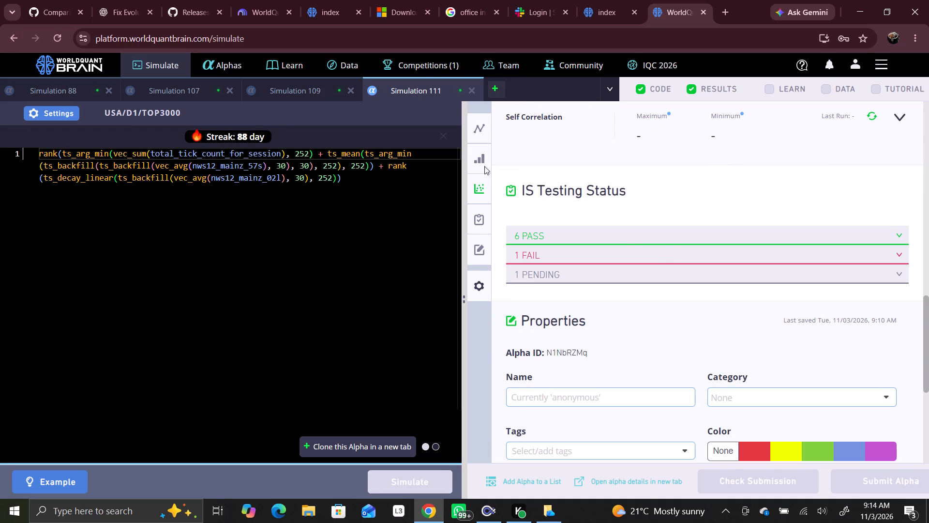
Set Simulation 111's delay to 0 and neutralization to Industry, apply the settings, and run the simulation.
click(69, 115)
click(175, 250)
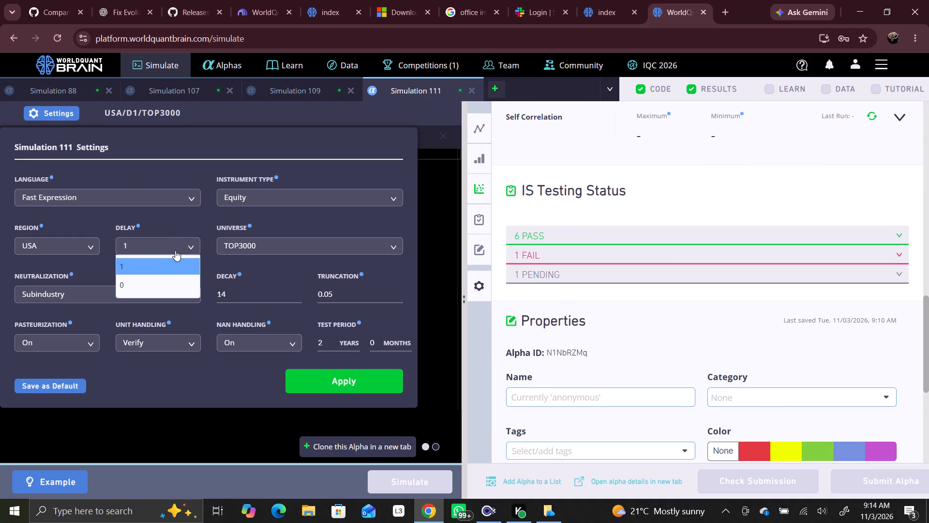
click(175, 284)
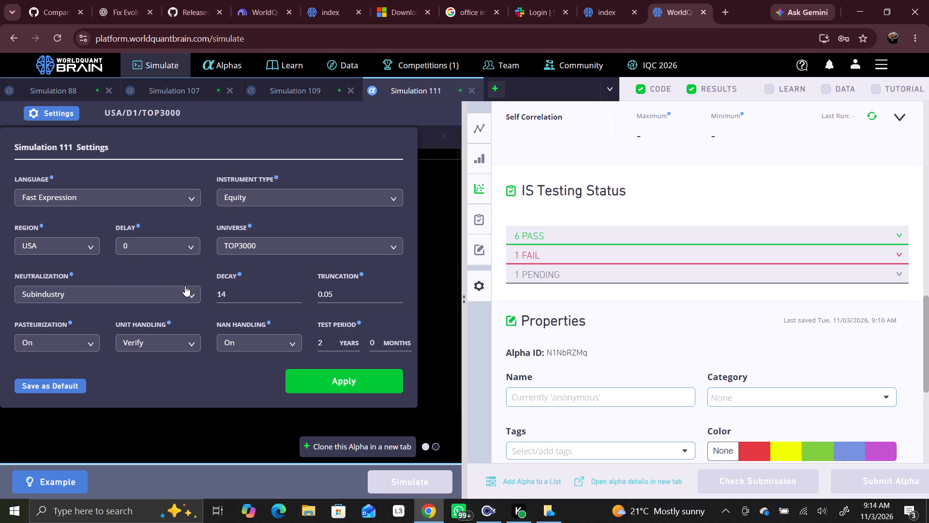
click(192, 296)
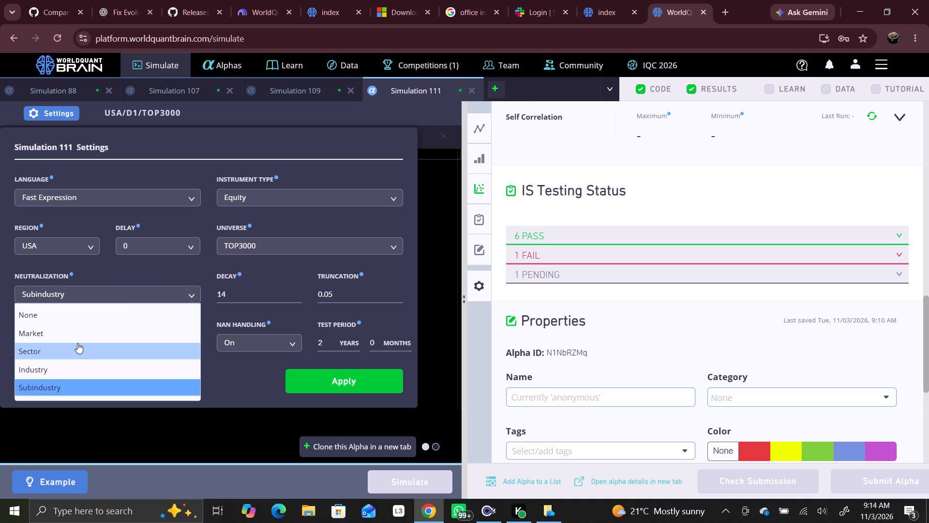
click(68, 360)
click(66, 366)
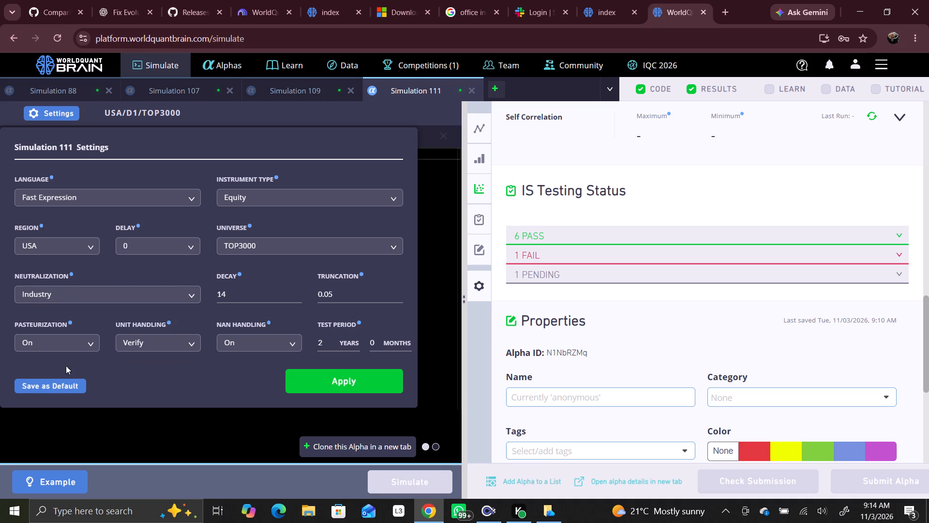
click(303, 372)
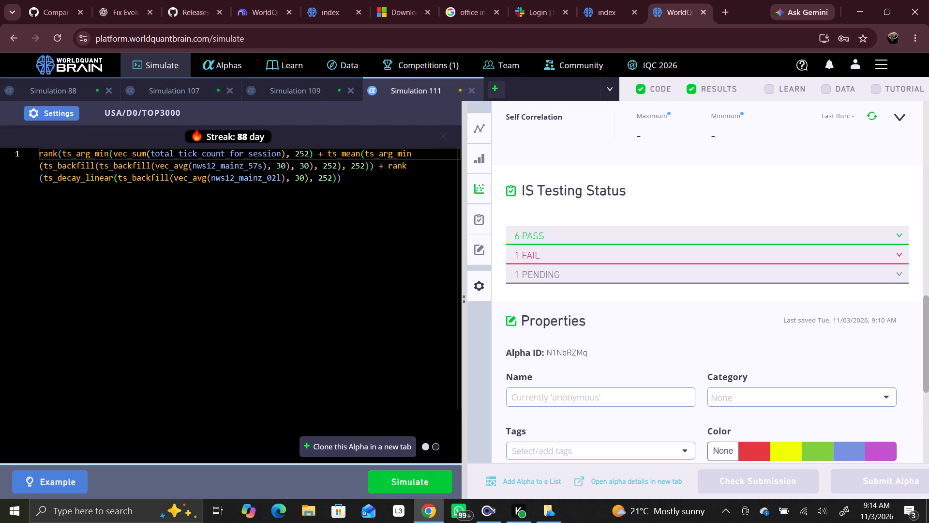
click(375, 472)
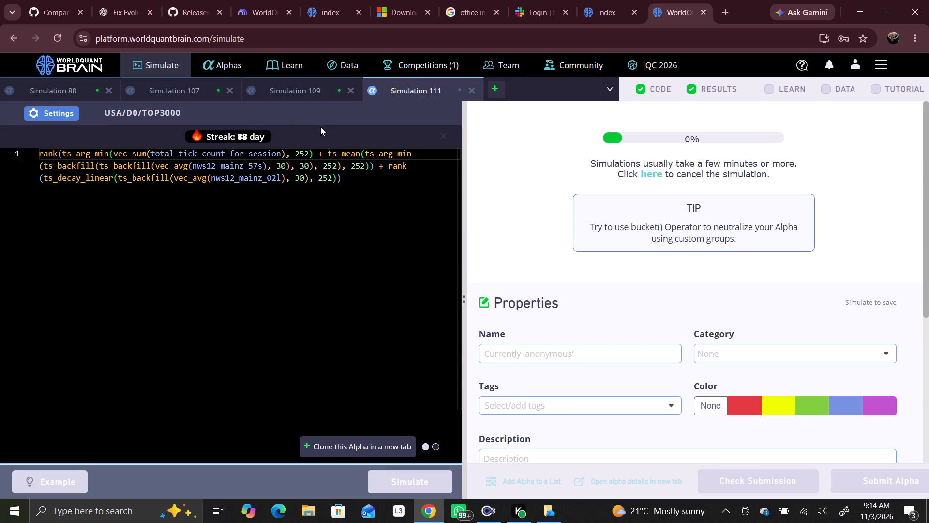
Set Simulation 109's delay to 0, apply the settings, and run the simulation on the TOP2000 universe.
click(304, 89)
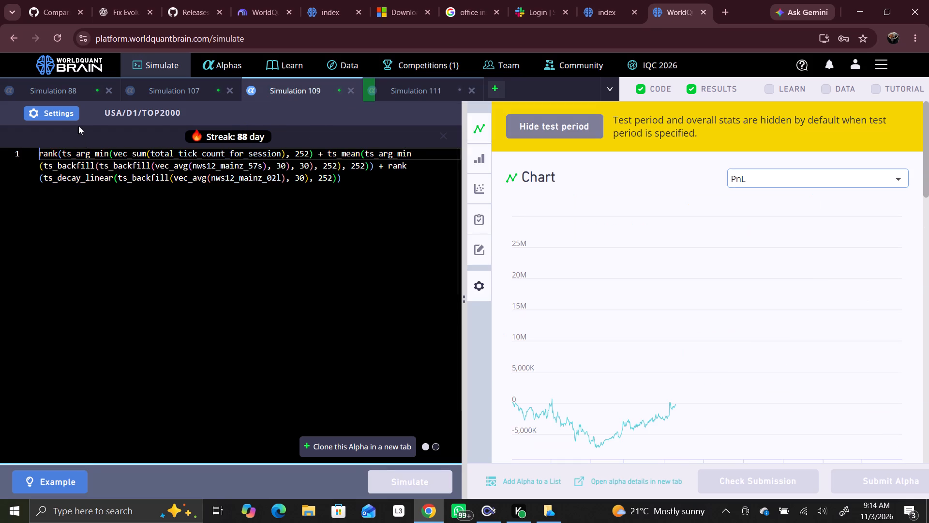
click(66, 119)
click(135, 250)
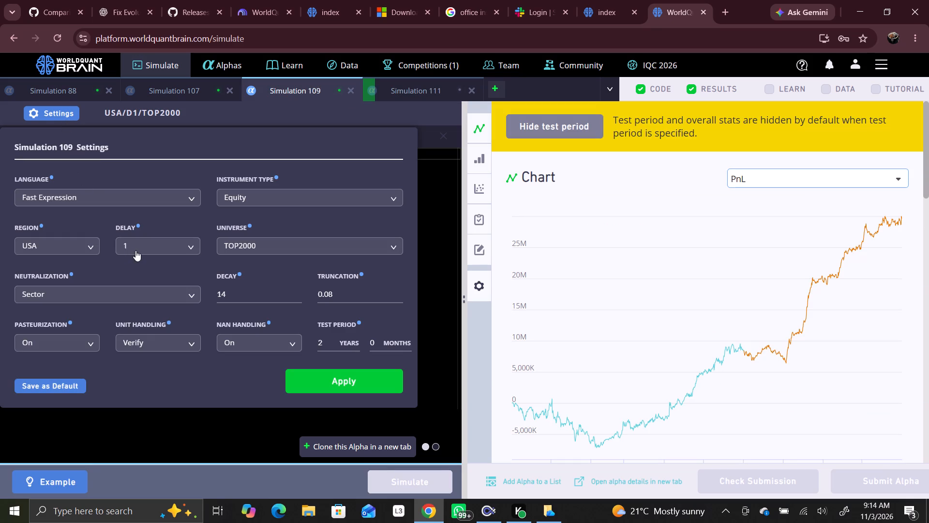
click(132, 281)
click(310, 379)
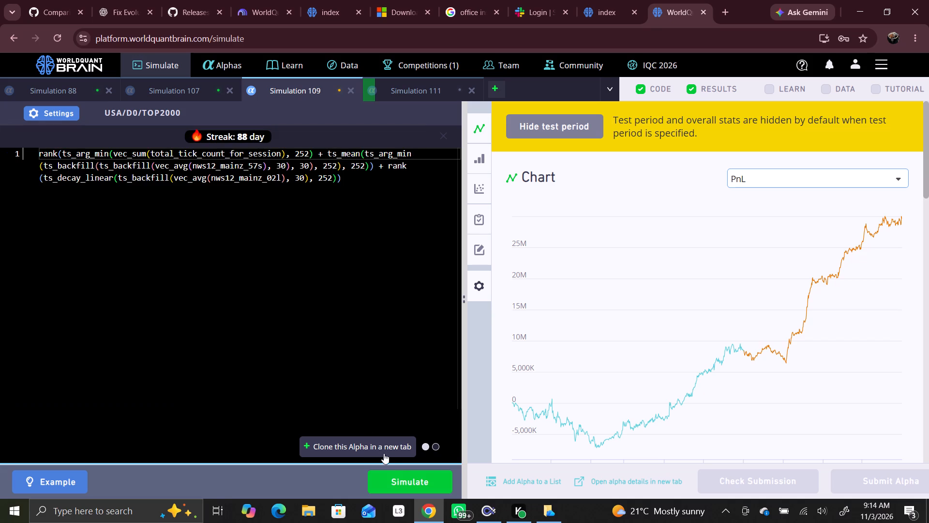
click(406, 477)
Set Simulation 107's universe to TOP1000, apply the settings, and run the simulation.
click(165, 89)
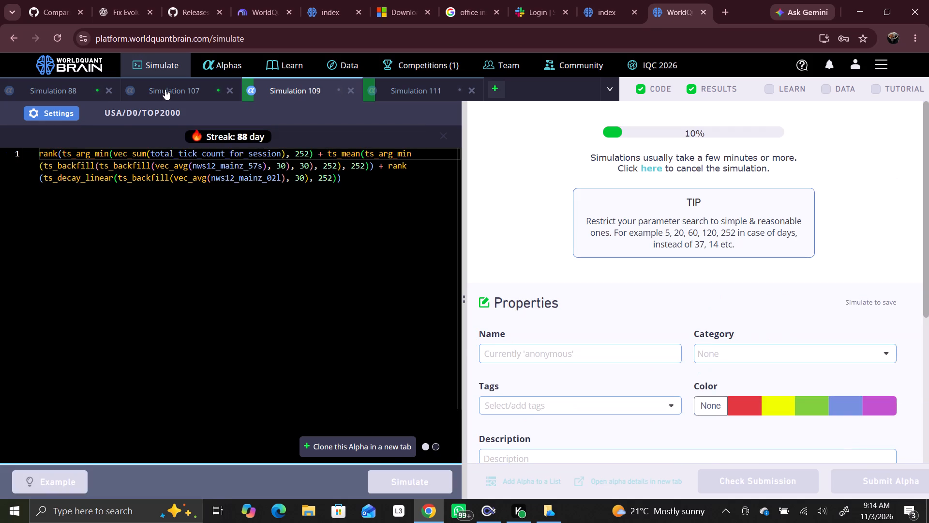
click(67, 118)
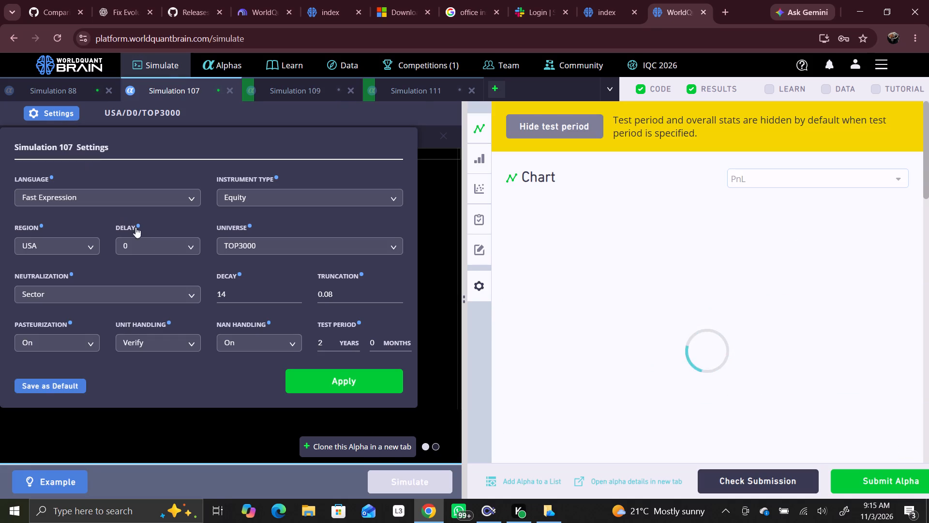
click(248, 243)
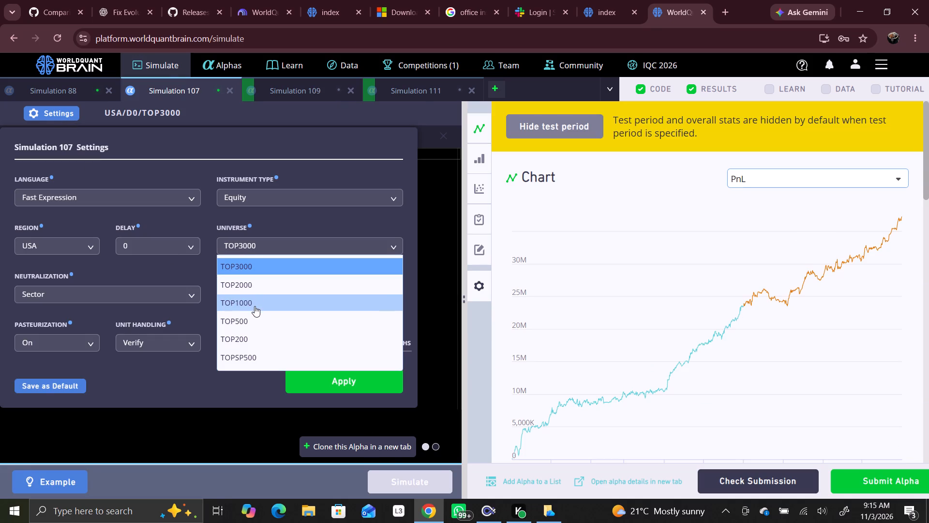
click(255, 307)
click(321, 380)
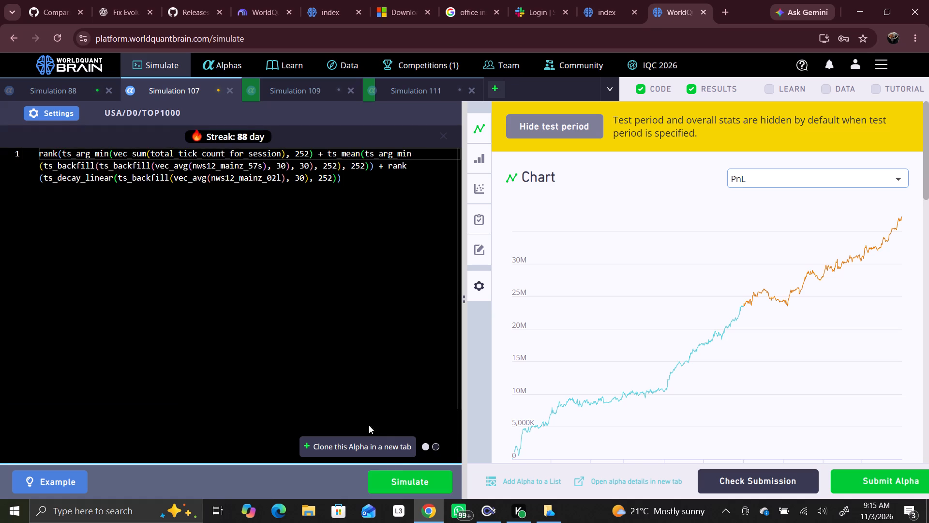
click(411, 481)
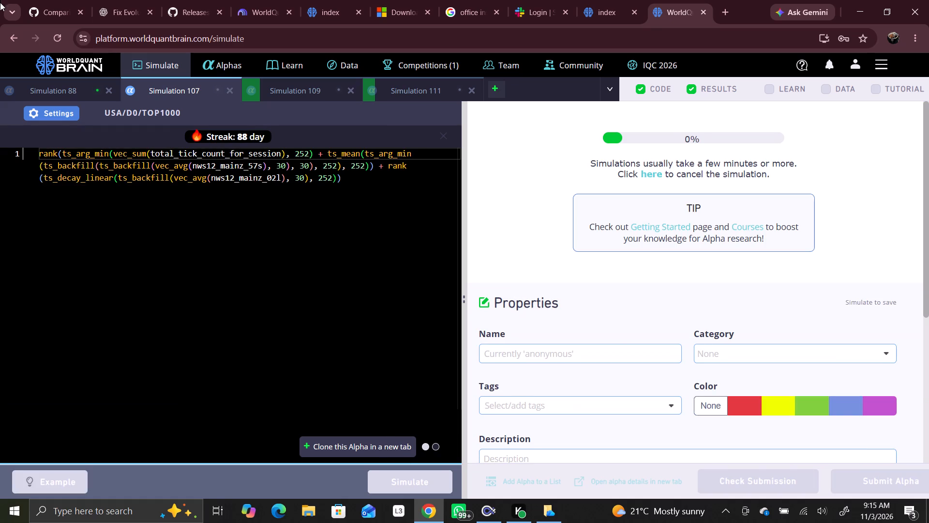
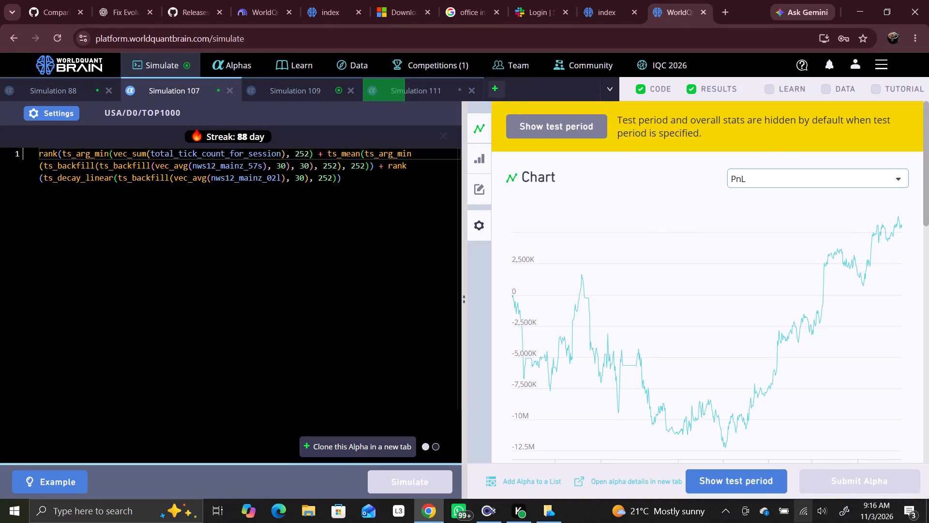
Reveal Simulation 107's test period, review its IS-period summary, and close Simulation 107.
click(758, 487)
scroll(763, 390, down, 4)
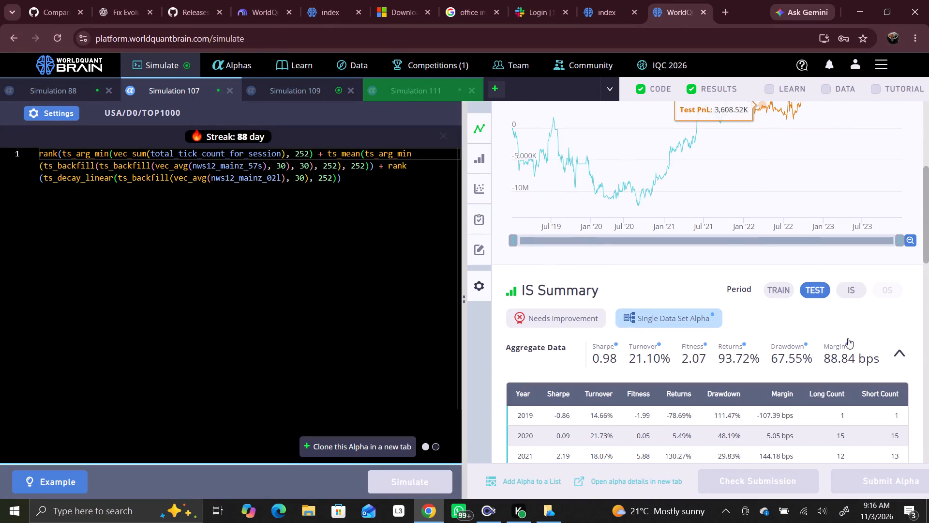
click(853, 286)
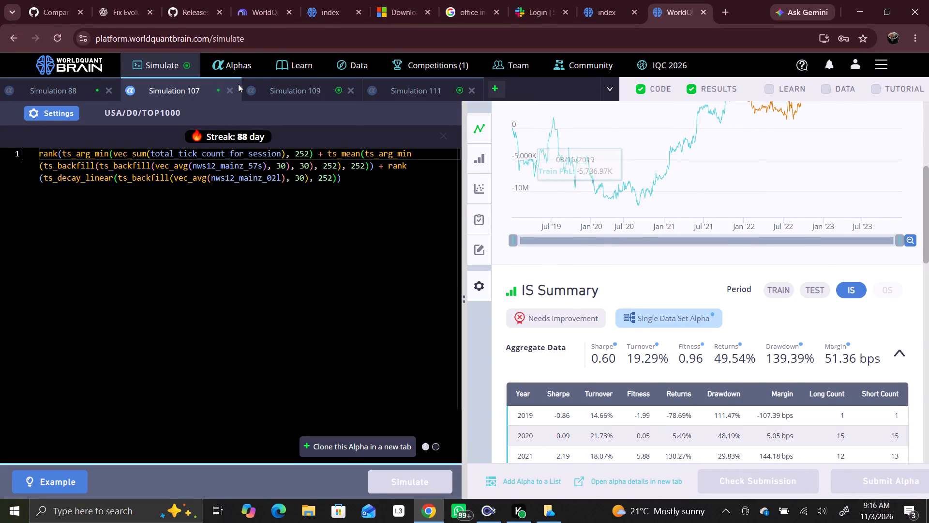
click(231, 89)
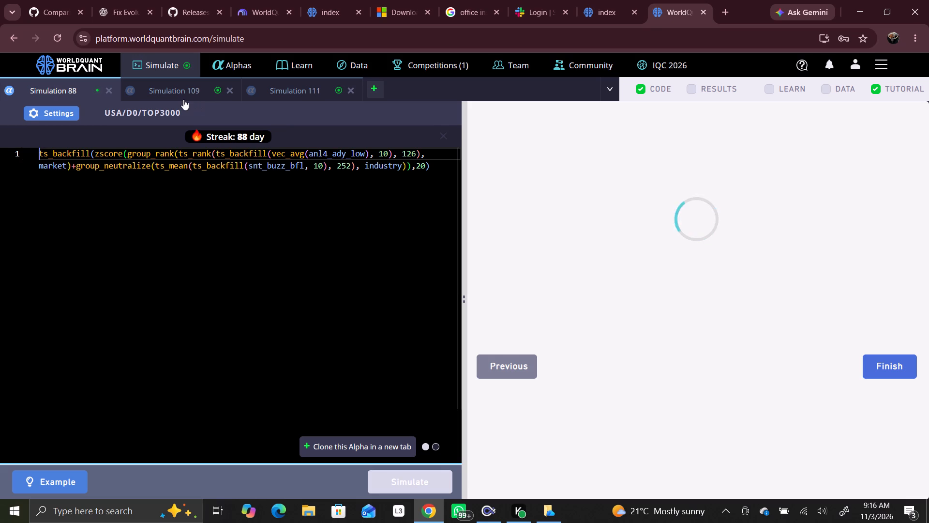
Reveal Simulation 109's test period, review its IS-period summary, and close Simulation 109.
click(183, 99)
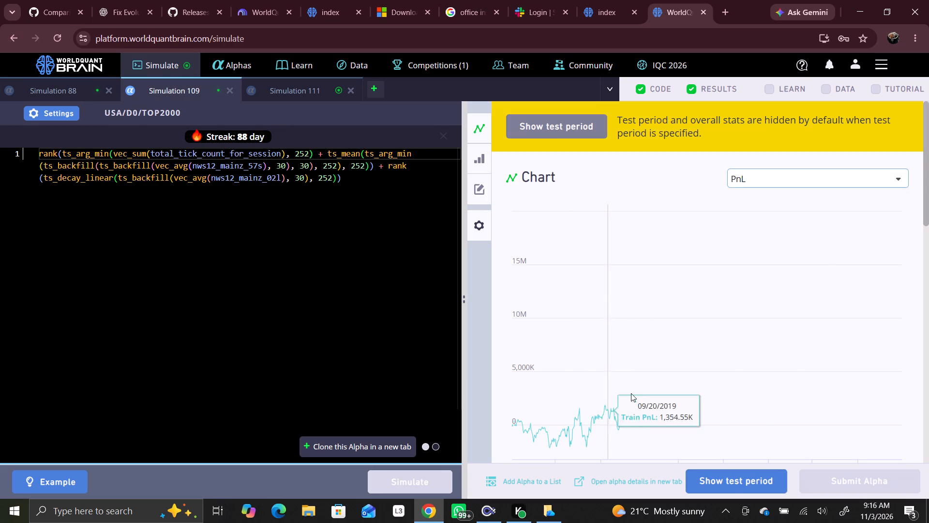
click(734, 484)
scroll(782, 376, down, 2)
scroll(866, 395, down, 1)
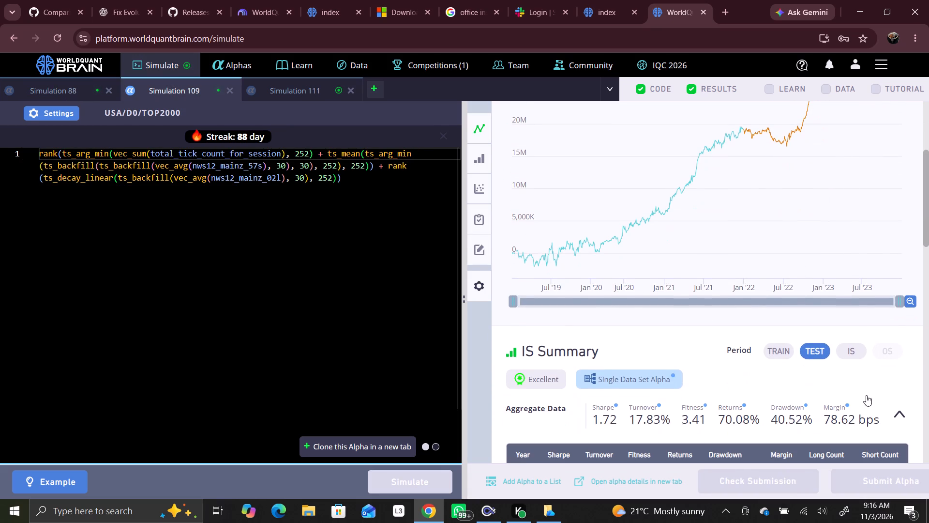
click(852, 352)
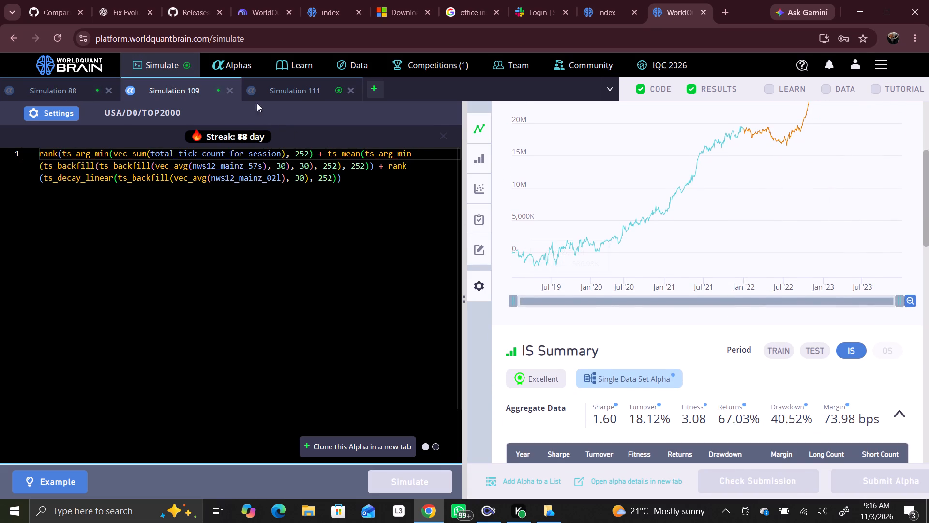
click(228, 92)
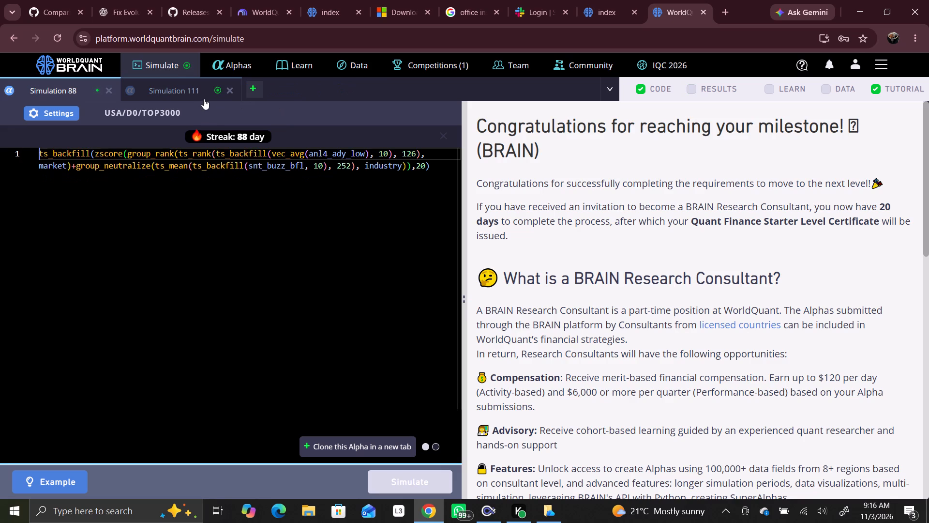
Reveal Simulation 111's test period and review its IS-period summary and the failed checks in its IS testing status.
click(204, 99)
click(755, 477)
scroll(775, 372, down, 3)
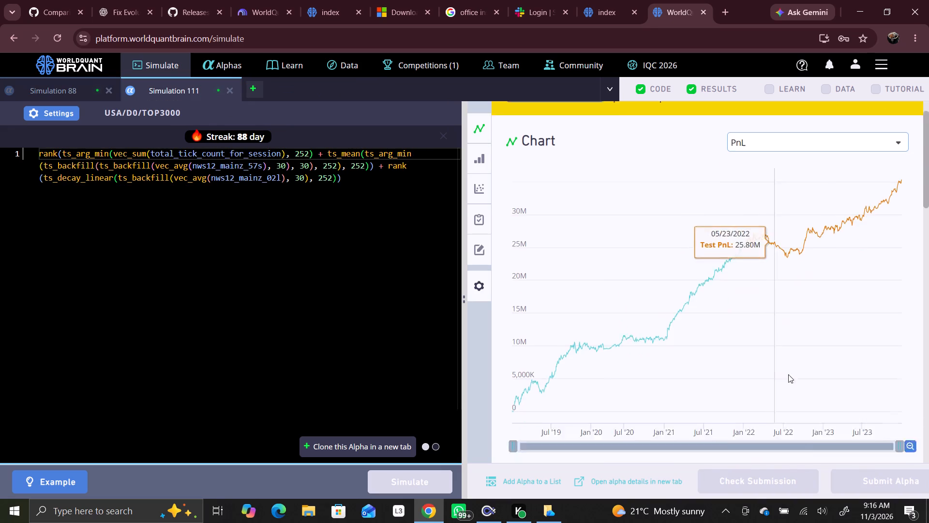
click(852, 348)
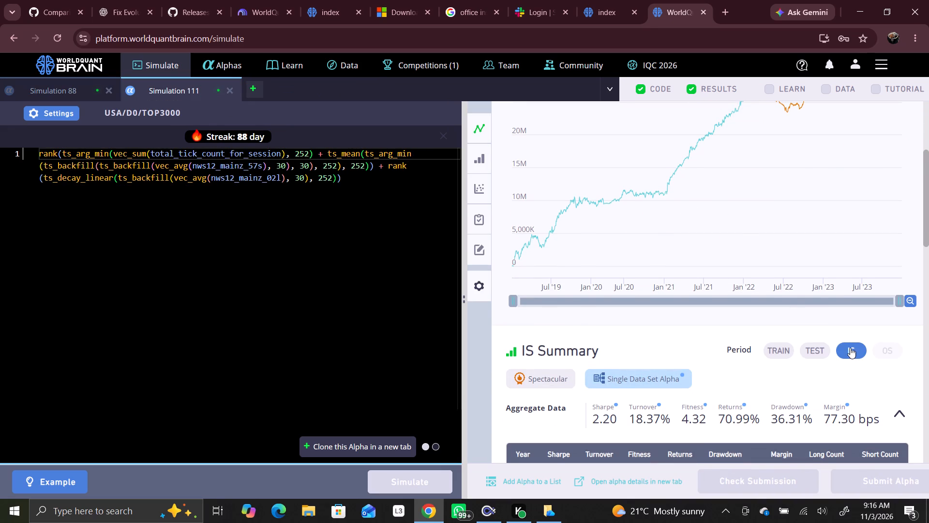
scroll(753, 355, down, 6)
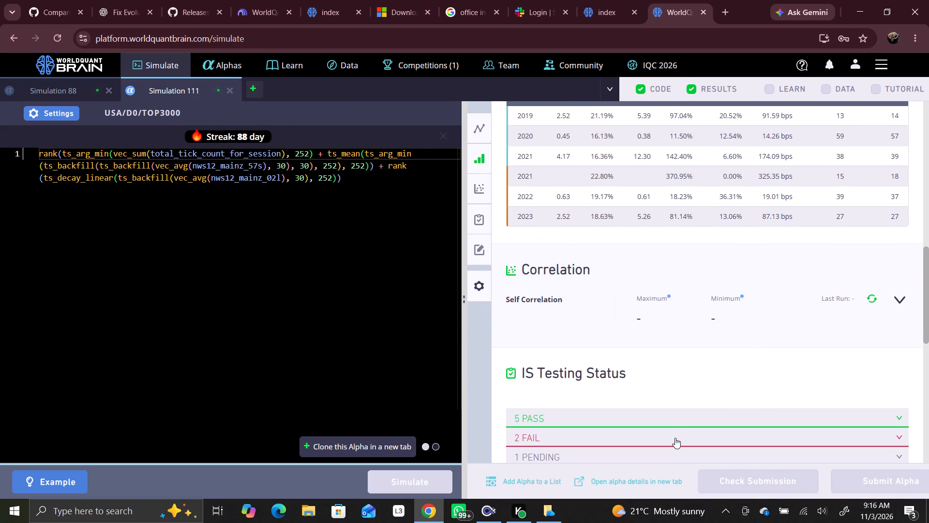
click(675, 438)
scroll(687, 411, down, 1)
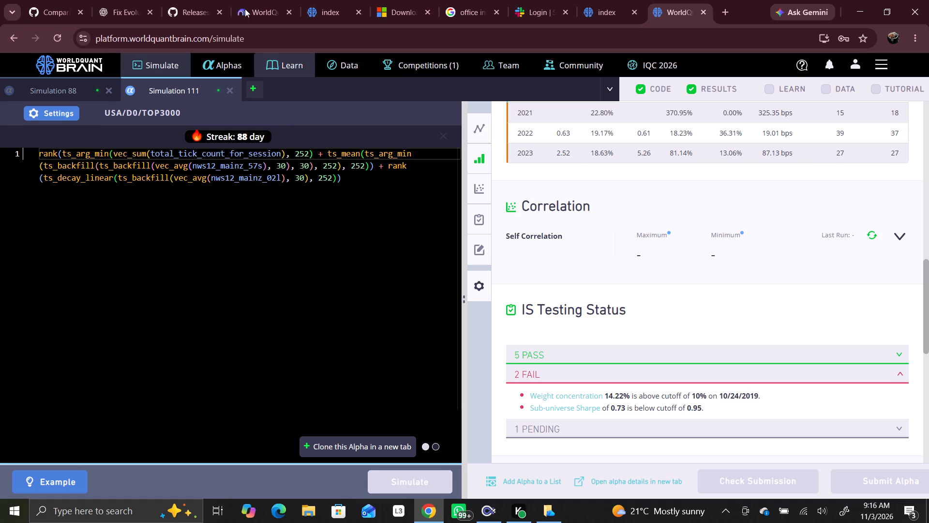
Set Simulation 111's neutralization to Market, apply the settings, and run the simulation.
click(71, 110)
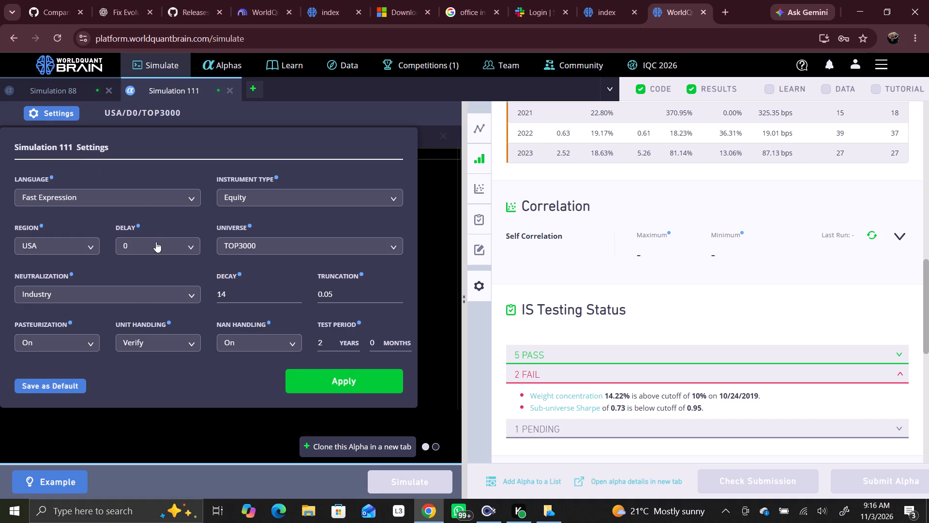
click(135, 295)
click(35, 337)
click(325, 387)
click(381, 482)
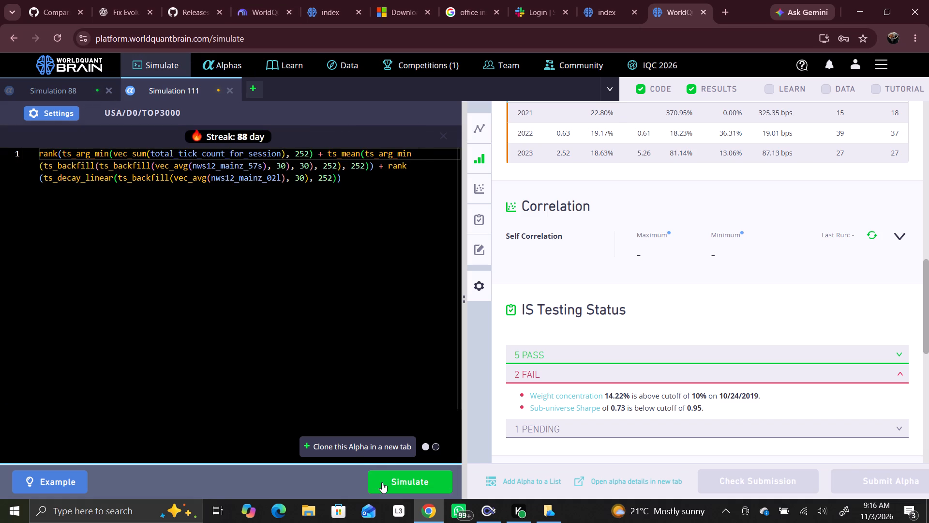
Clone Simulation 111's alpha into a new simulation, set its neutralization to None, apply the settings, and run it.
click(385, 453)
click(61, 115)
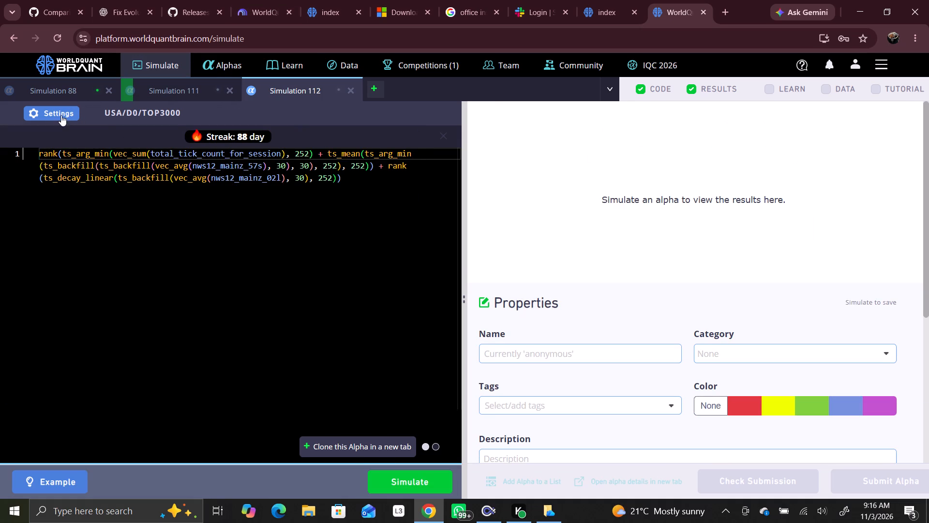
click(119, 291)
click(85, 318)
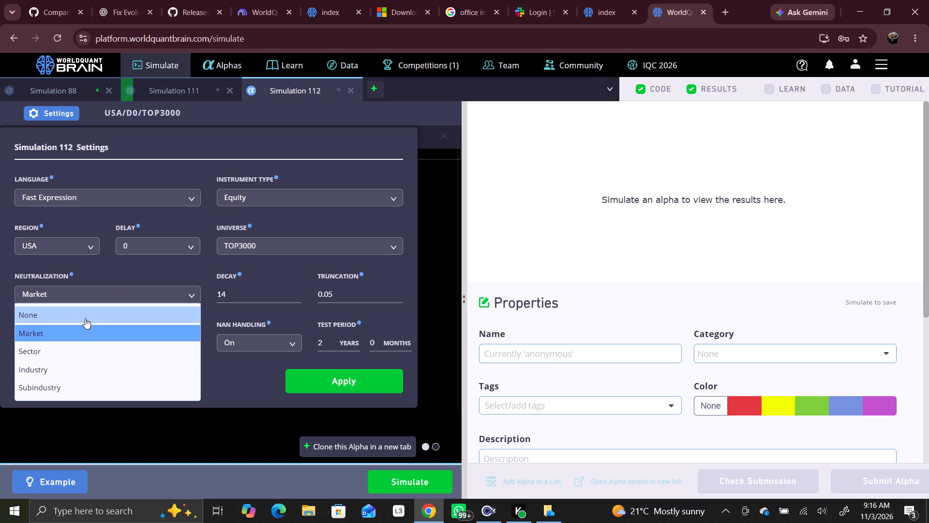
click(342, 385)
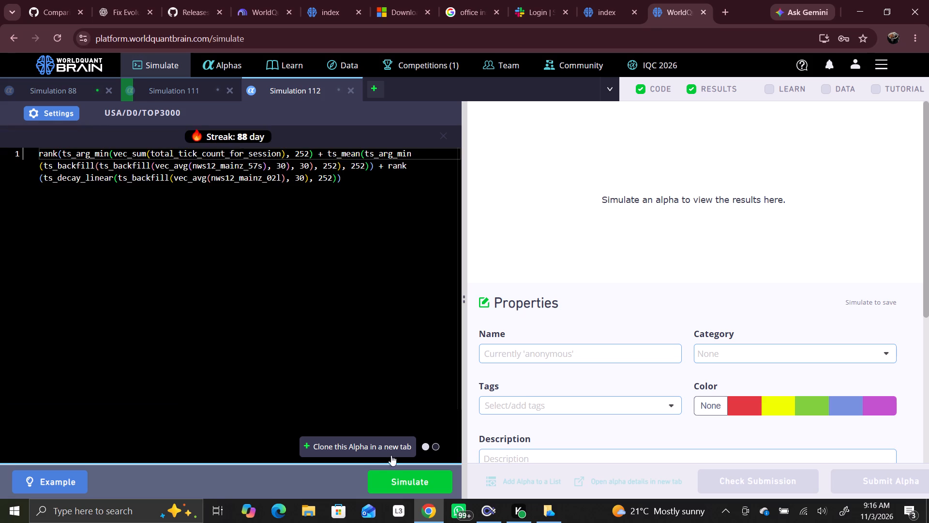
click(396, 477)
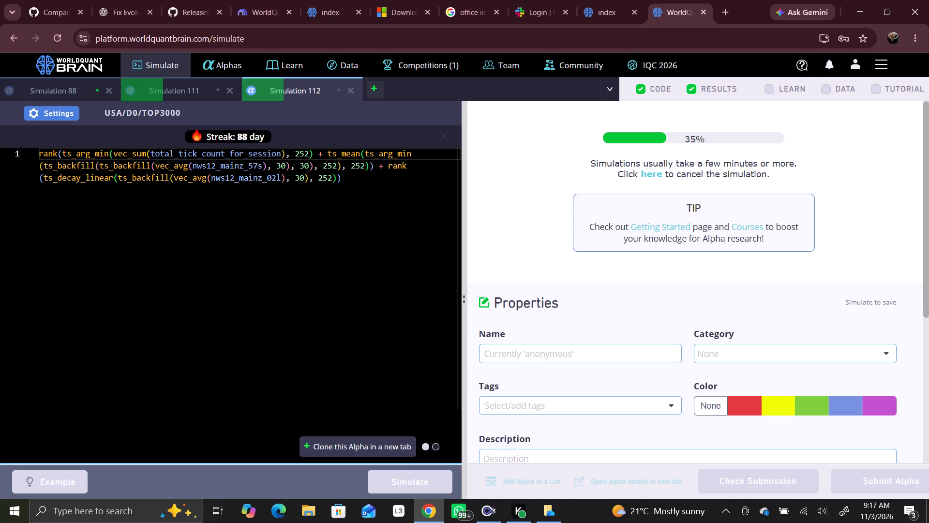
click(439, 252)
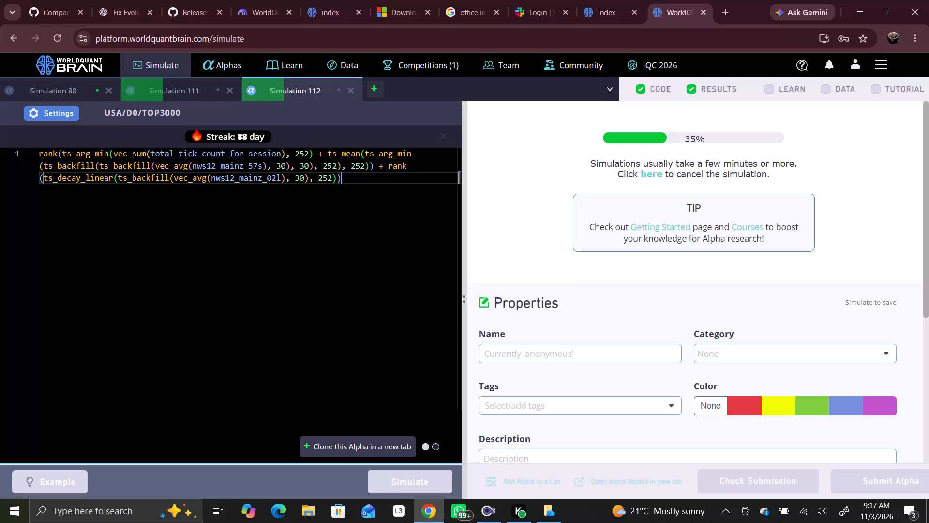
Open the Challenge competition leaderboard and filter it by the country Kenya.
click(442, 73)
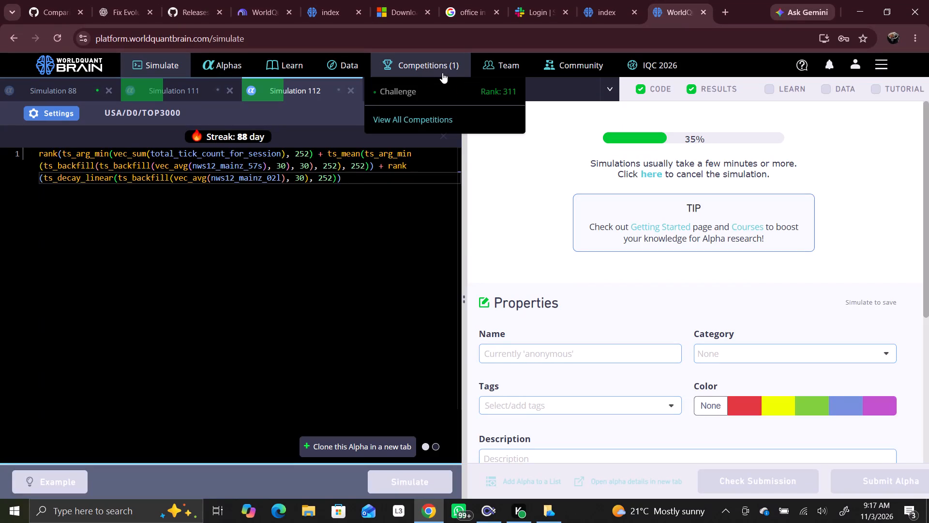
click(442, 89)
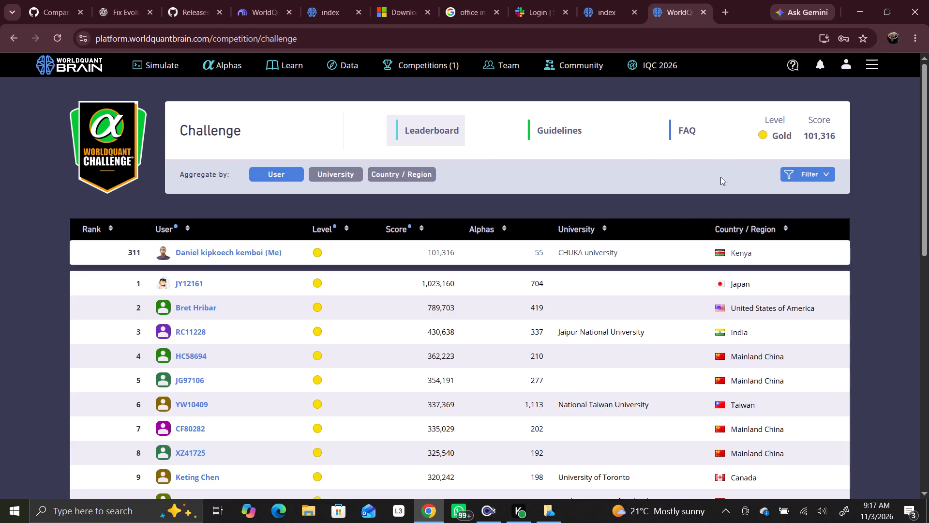
click(829, 167)
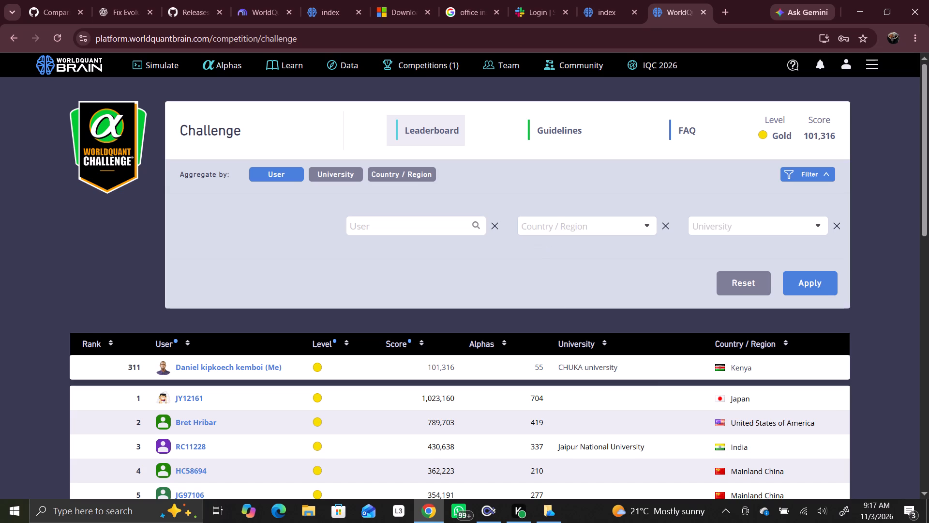
click(547, 228)
key(k)
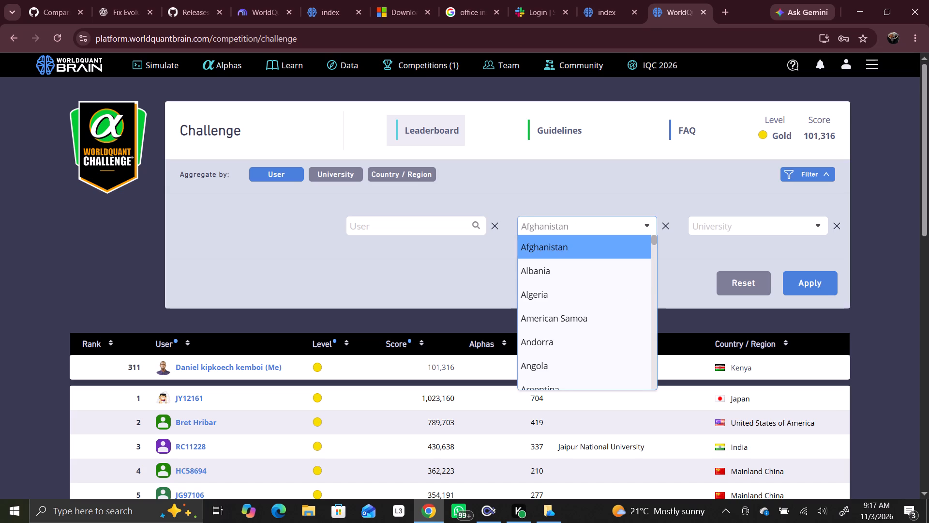
key(e)
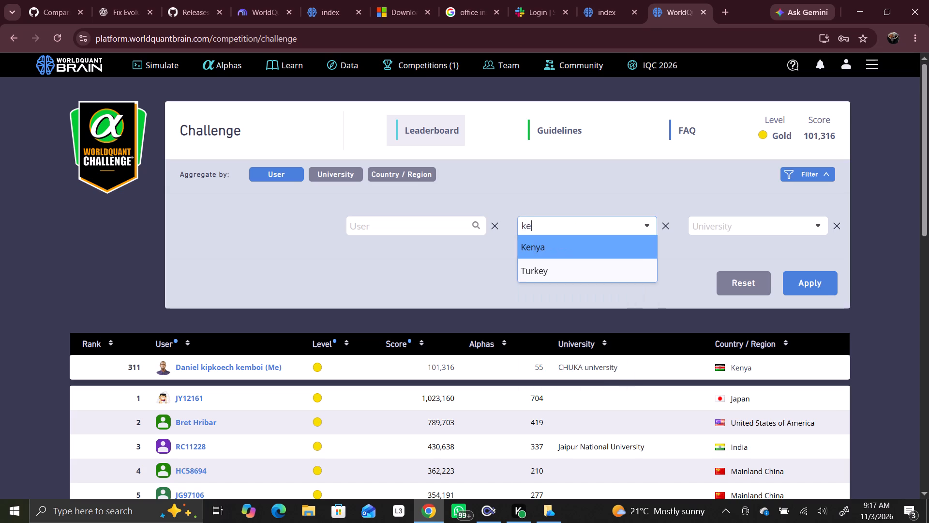
click(534, 247)
click(803, 285)
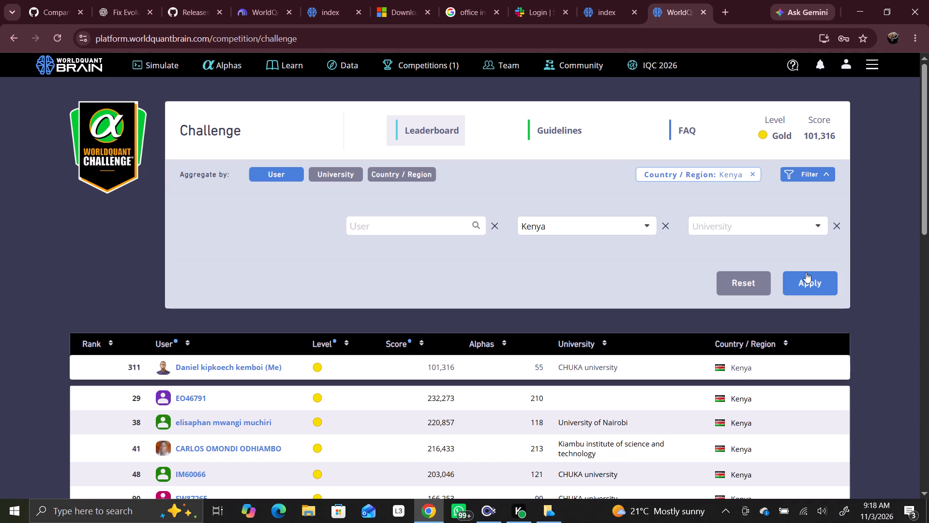
Open the public profile of the leaderboard user ranked 114 in a new browser tab and review it.
scroll(796, 277, down, 1)
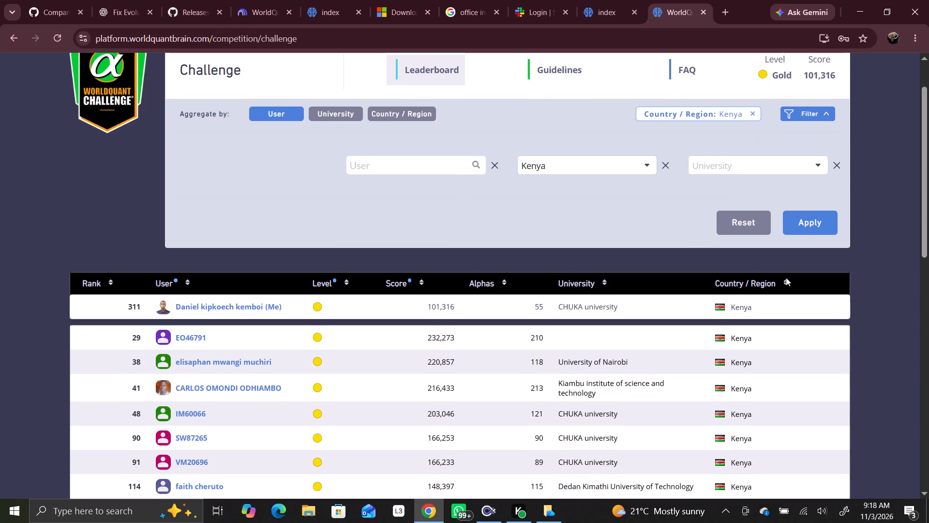
scroll(742, 302, down, 1)
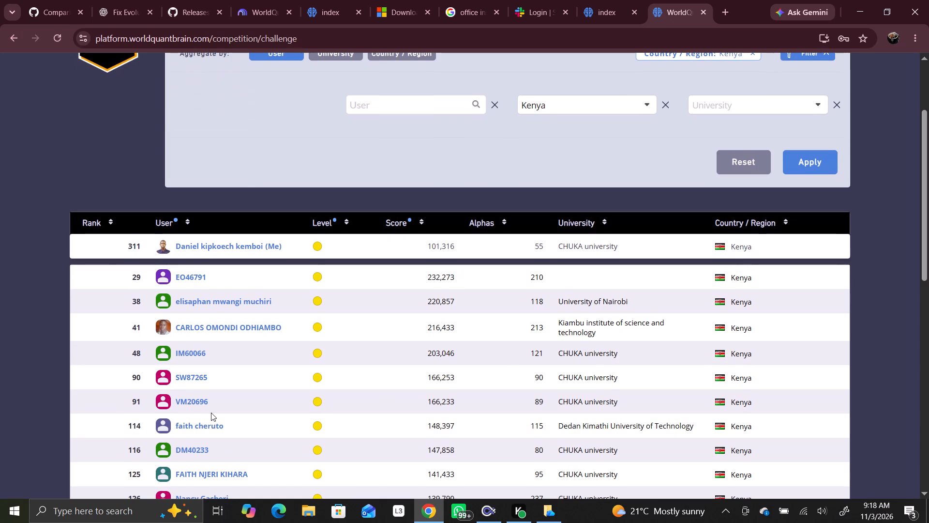
right_click(205, 429)
click(249, 271)
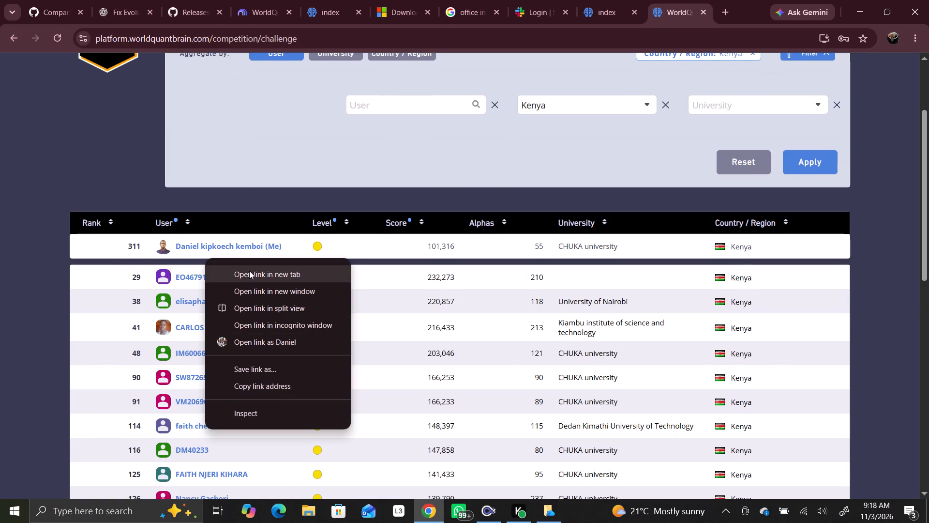
click(688, 3)
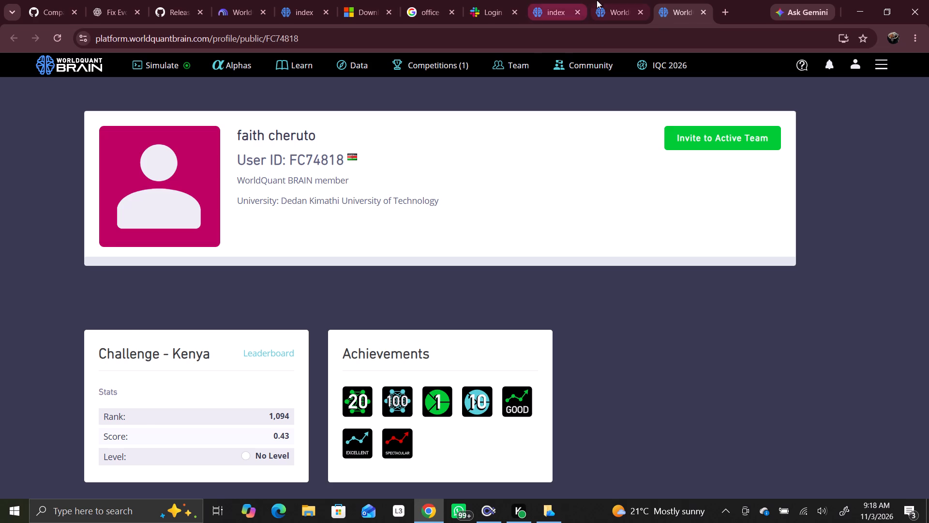
Return to the Kenya leaderboard and open the profiles of the users ranked 38 and 29 in new browser tabs.
click(612, 0)
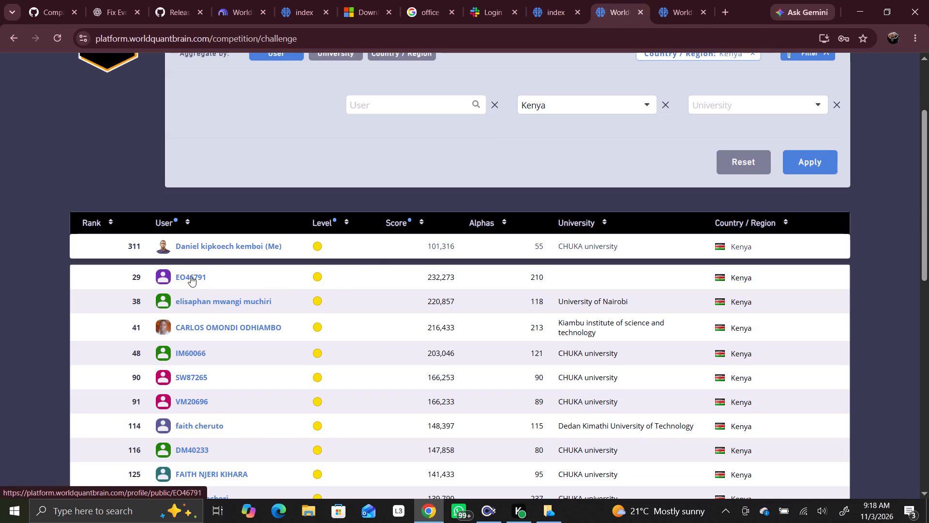
right_click(207, 302)
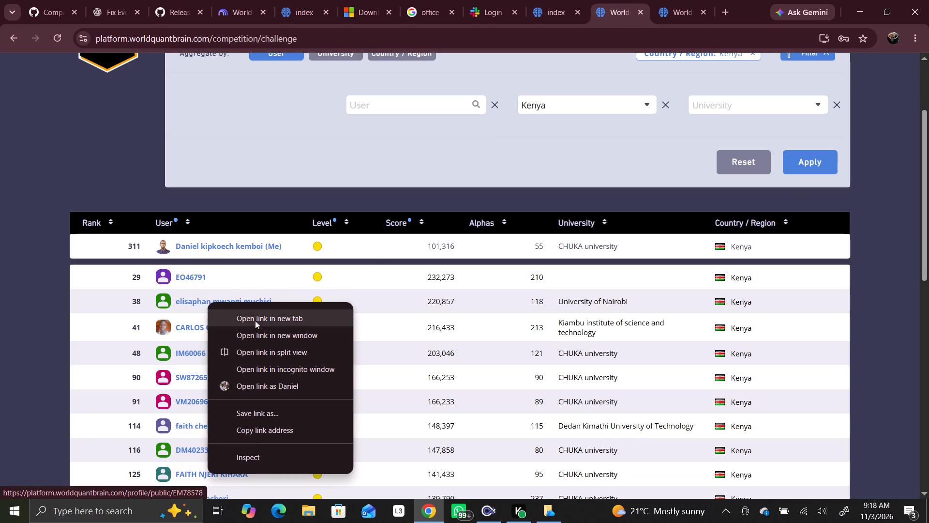
click(255, 321)
right_click(196, 274)
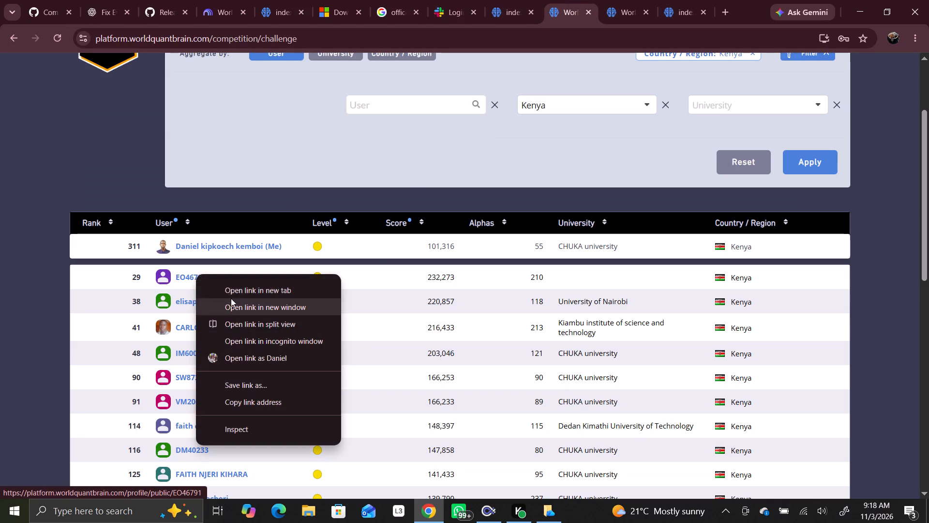
click(234, 290)
Review the opened public profiles of the Kenyan users ranked 114, 38 and 29, closing each profile's browser tab.
click(579, 0)
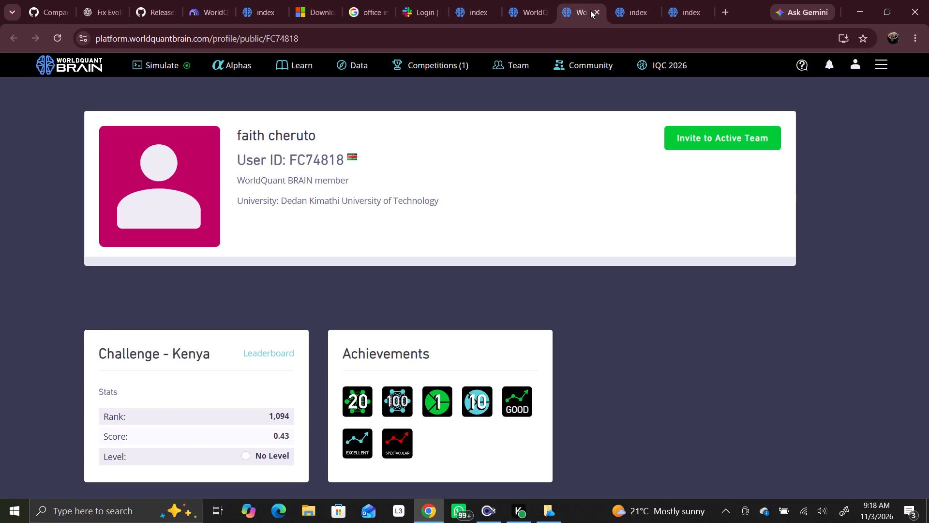
click(593, 12)
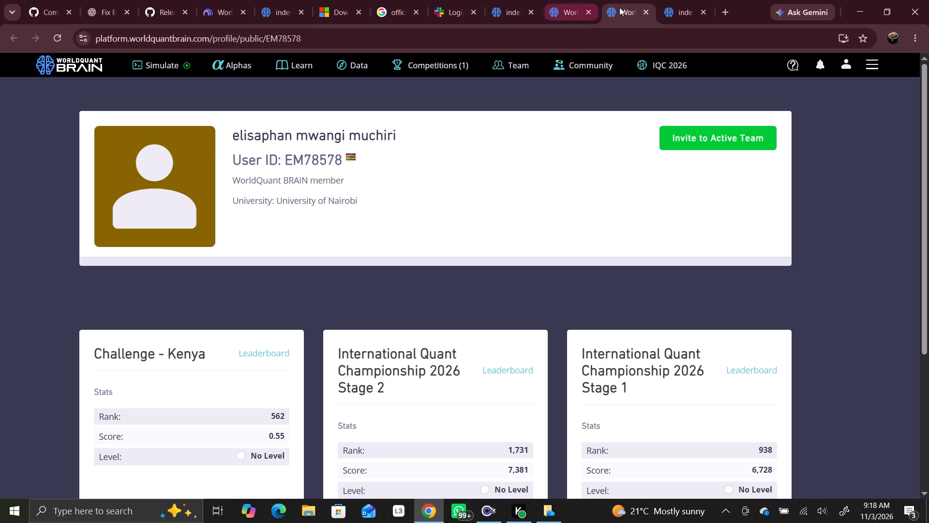
click(639, 11)
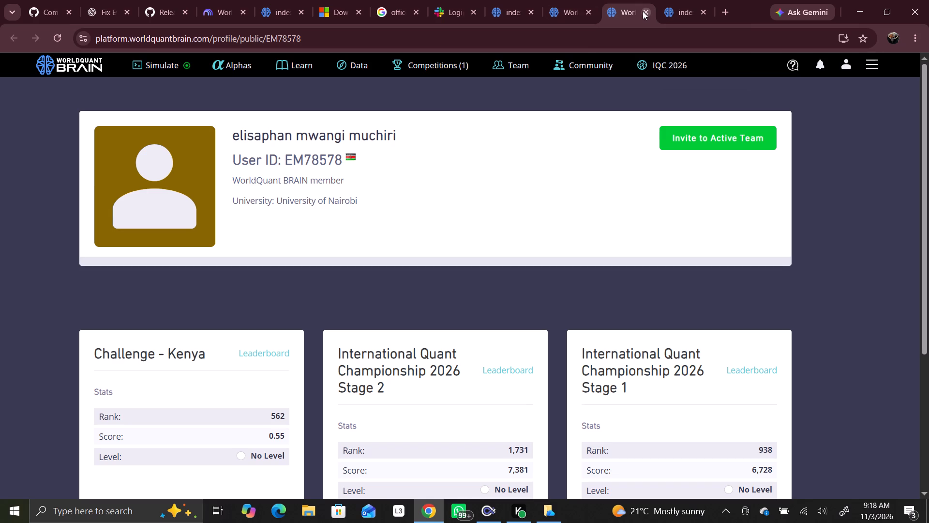
click(643, 11)
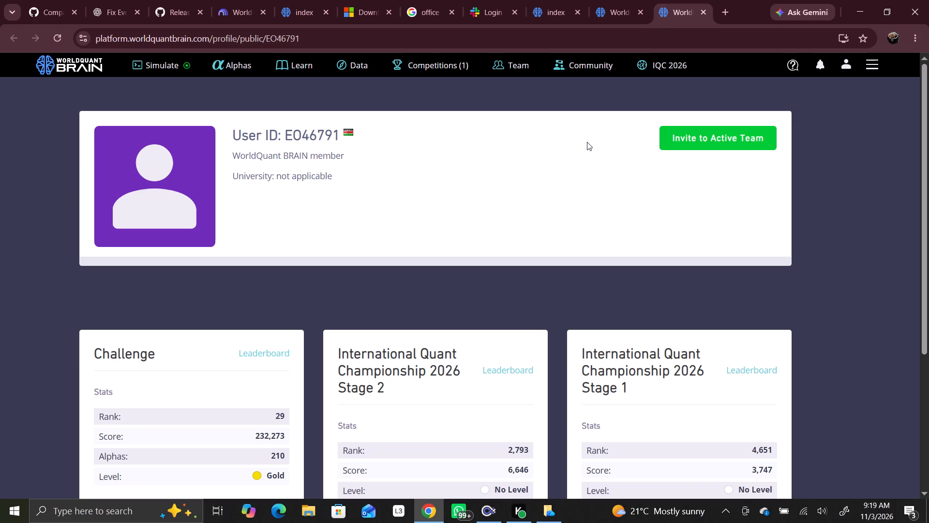
click(700, 13)
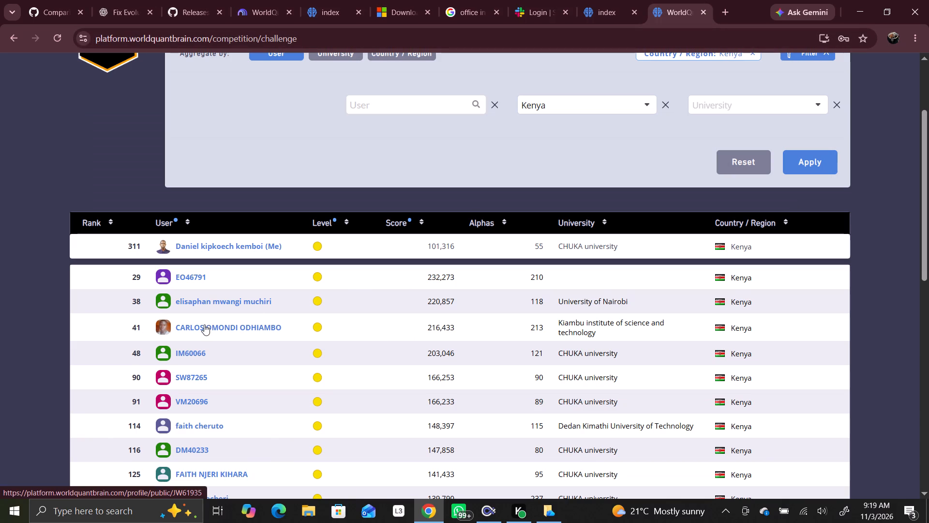
Open the profiles of the leaderboard users ranked 41 and 48 in new browser tabs, review them, and close both tabs.
right_click(204, 324)
click(226, 337)
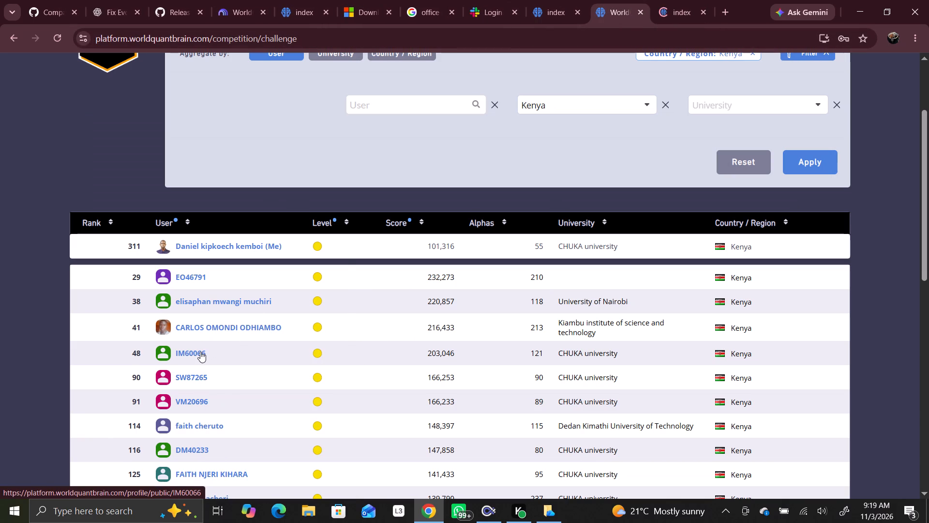
right_click(200, 352)
click(289, 198)
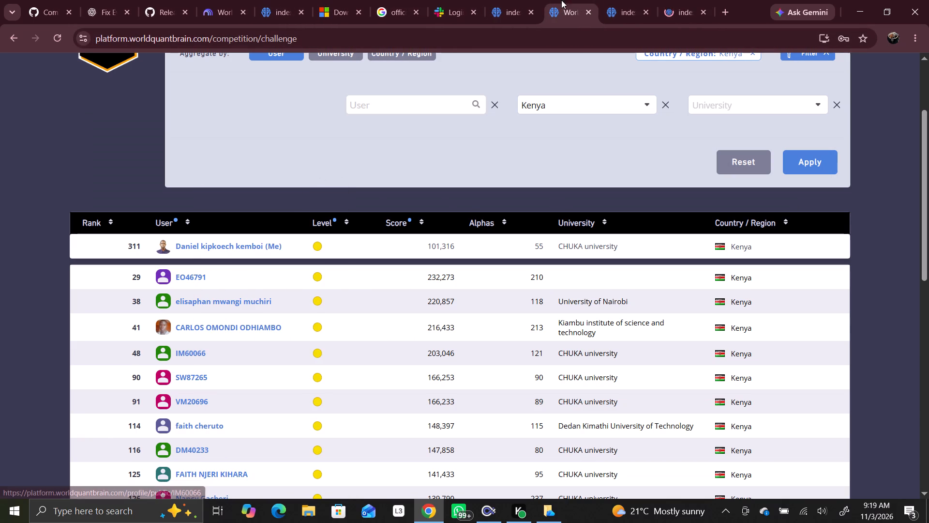
click(632, 0)
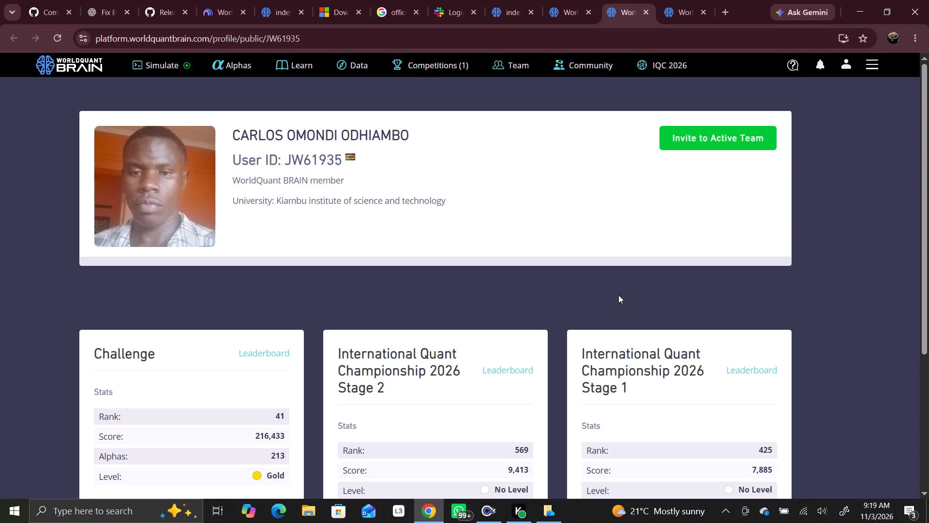
click(645, 12)
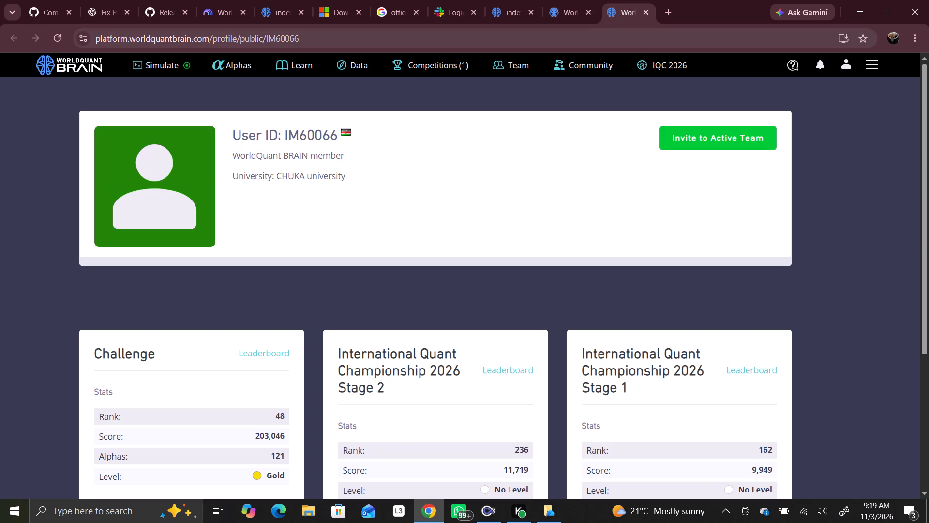
click(644, 13)
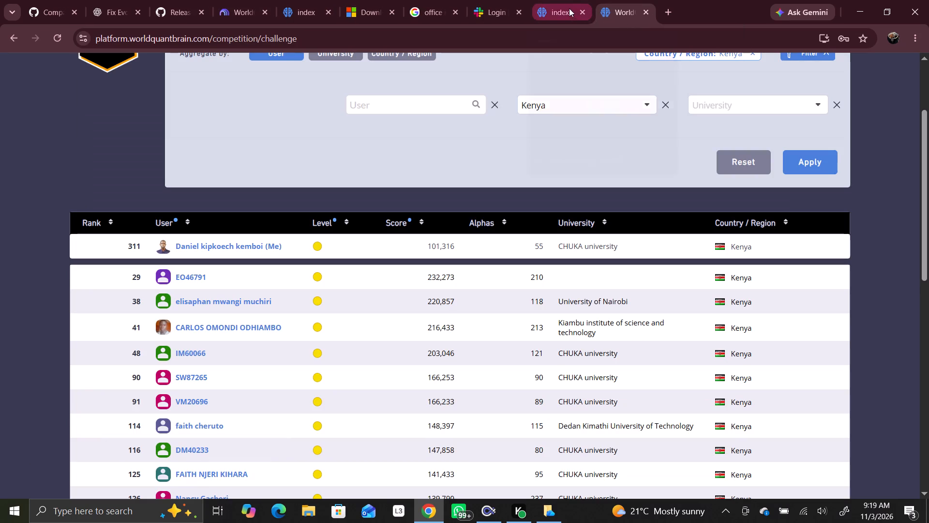
Leave the Challenge leaderboard and open the Simulate page.
scroll(258, 91, up, 3)
click(164, 63)
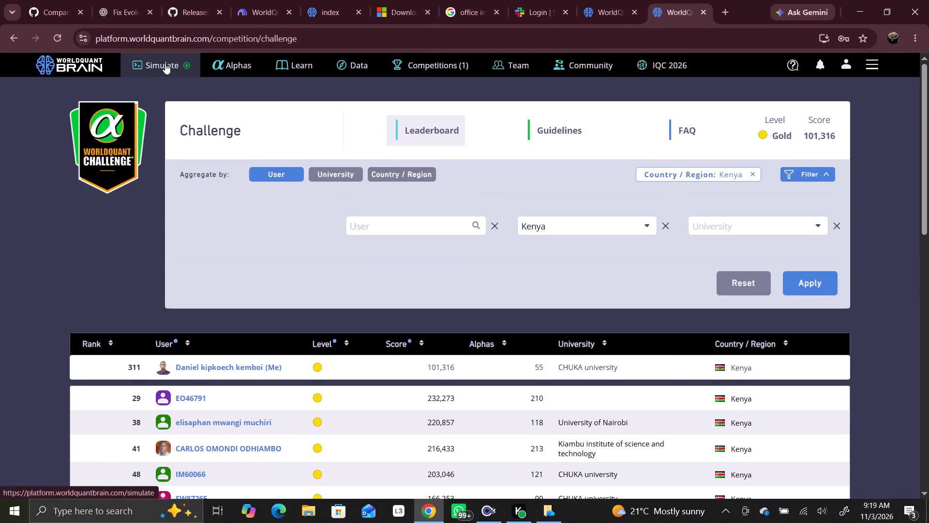
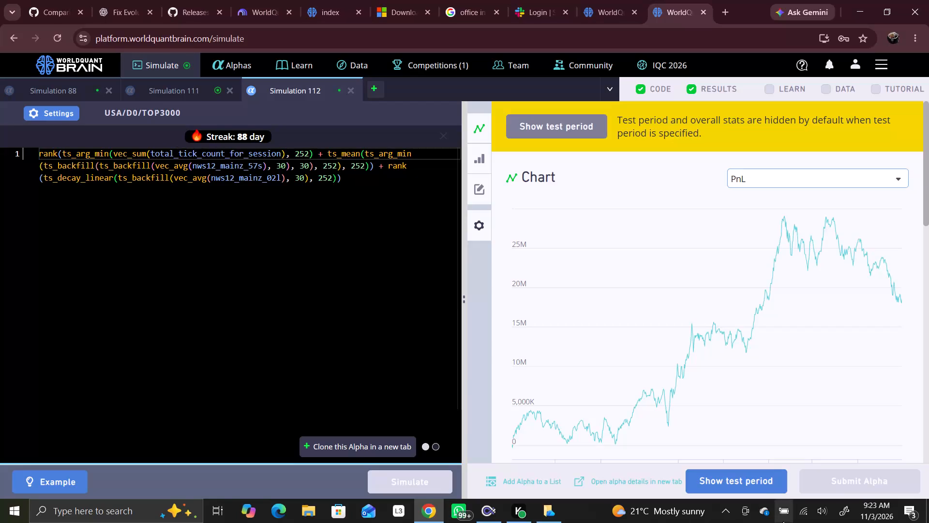
Show the test period for Simulation 112 and review its IS Summary for the full IS period.
click(752, 479)
scroll(787, 393, down, 2)
scroll(889, 364, down, 1)
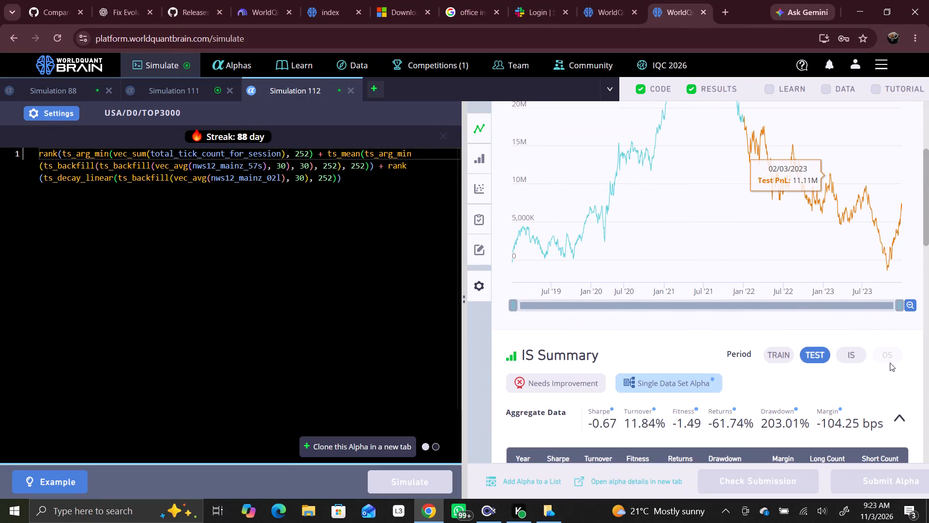
click(856, 349)
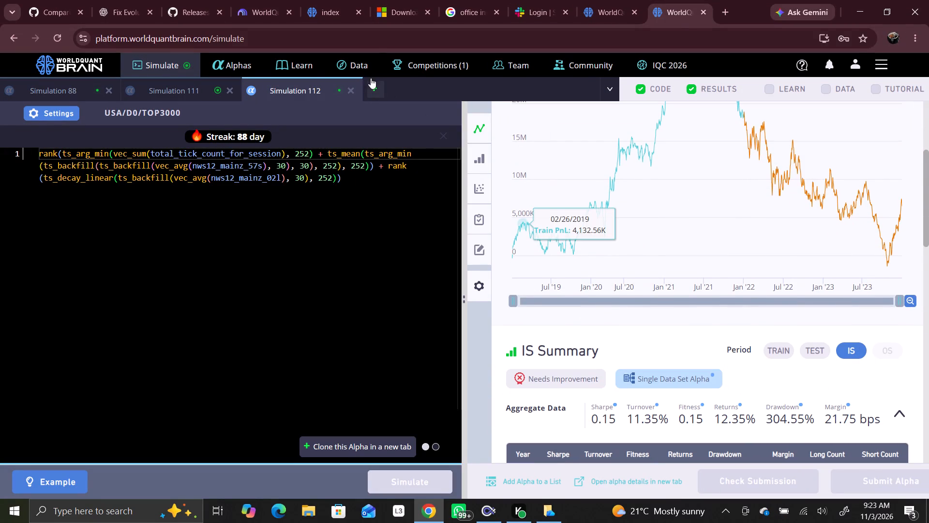
Set Simulation 112's neutralization to Sector and NaN handling to Off, raise its truncation, and apply the settings.
click(40, 112)
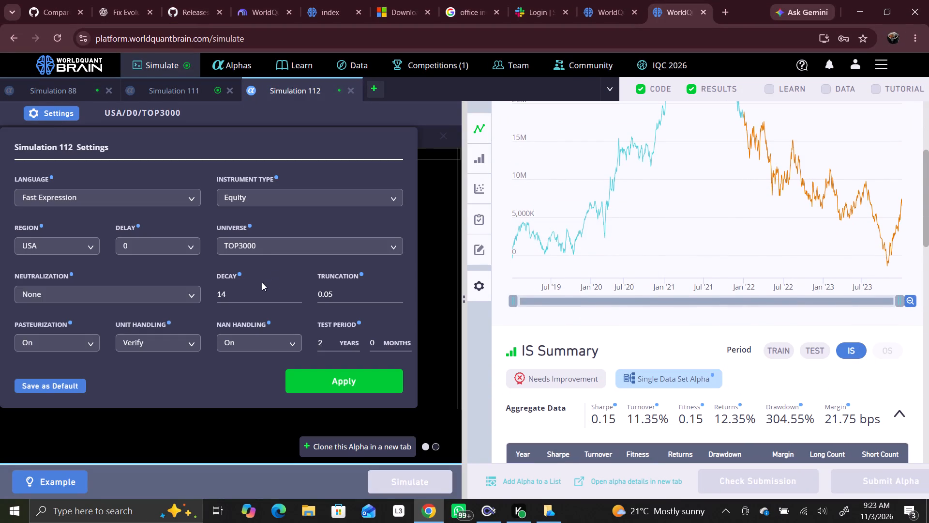
click(160, 291)
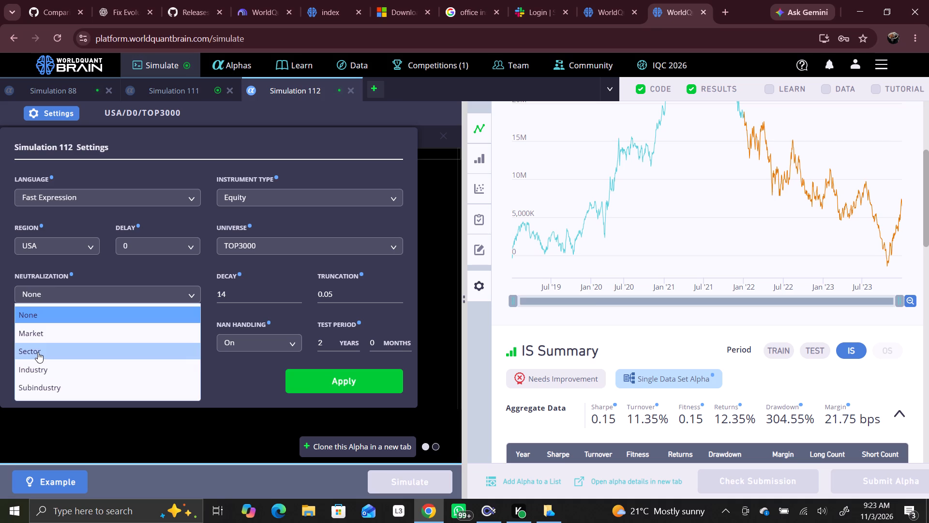
click(38, 352)
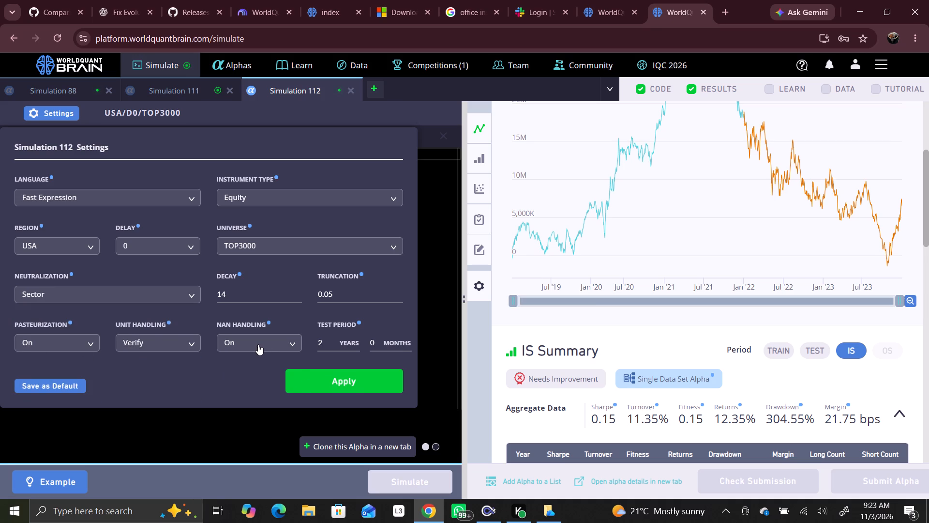
click(258, 344)
click(241, 378)
triple_click(394, 290)
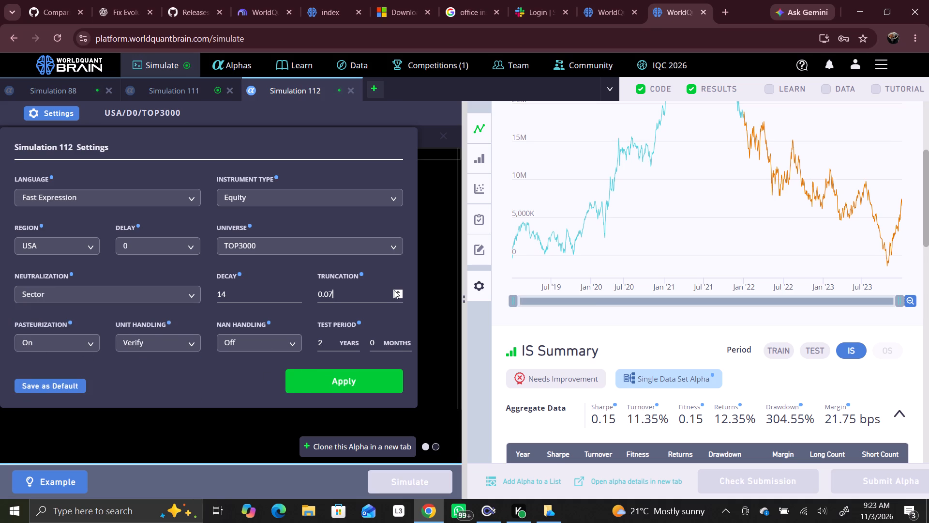
double_click(394, 290)
click(378, 381)
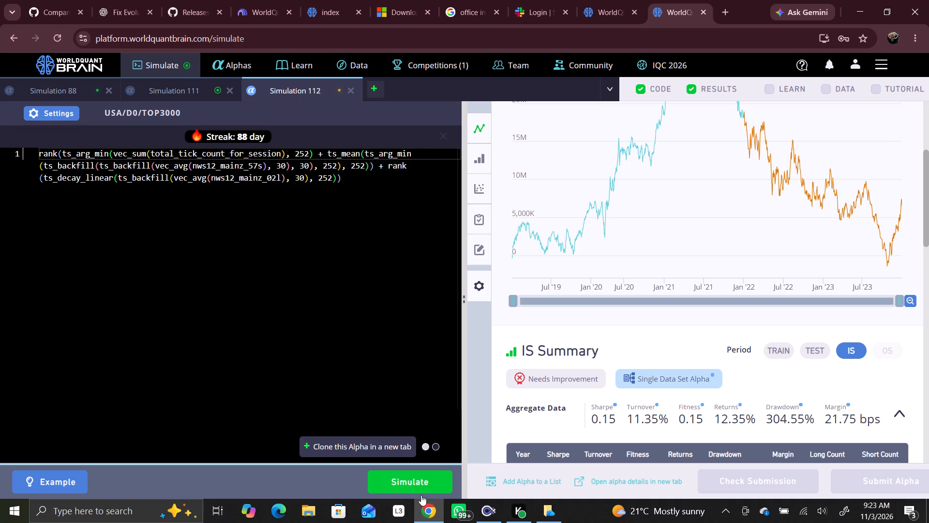
Run Simulation 112 with the revised settings.
click(419, 486)
click(414, 332)
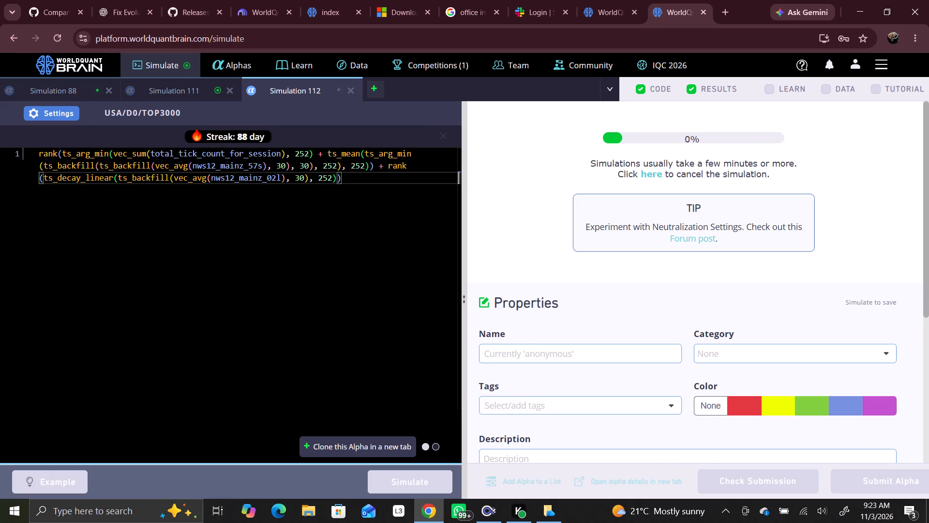
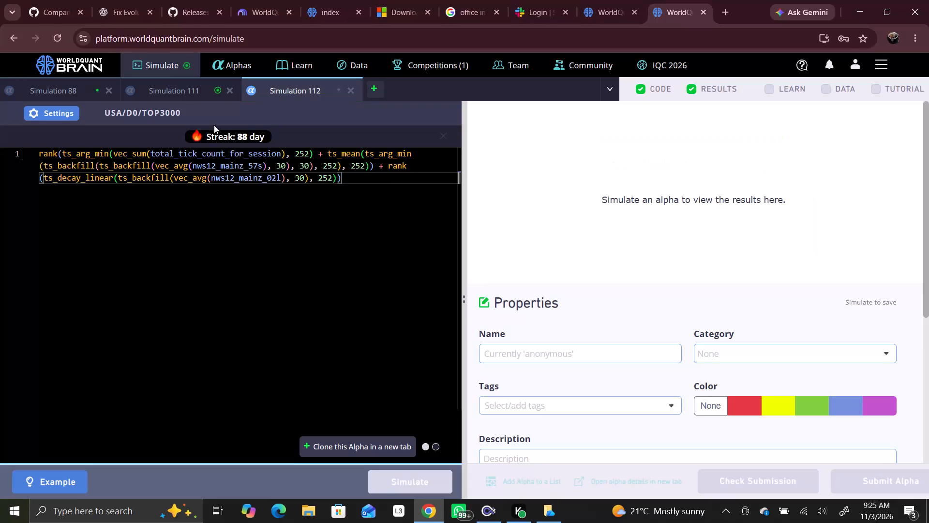
Show the test period for Simulation 111 and review its IS Summary for the full IS period.
click(175, 97)
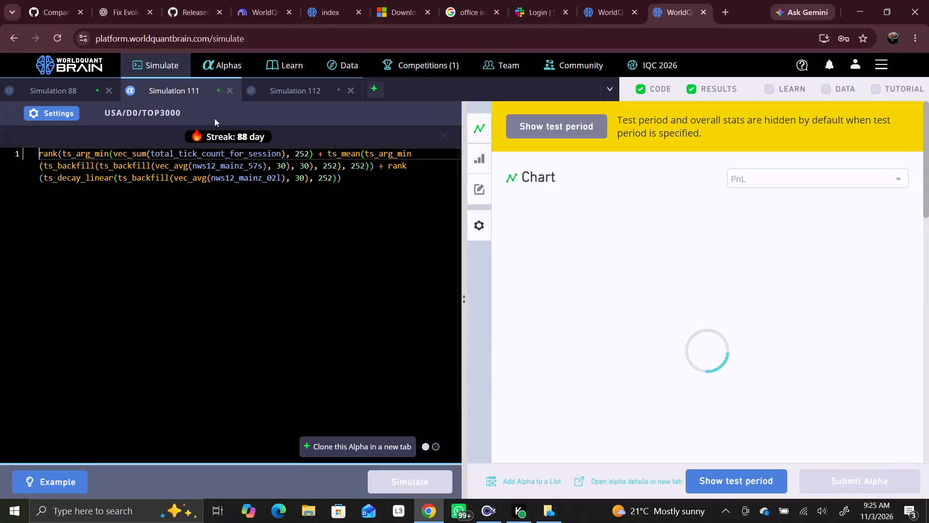
scroll(759, 332, down, 3)
click(744, 474)
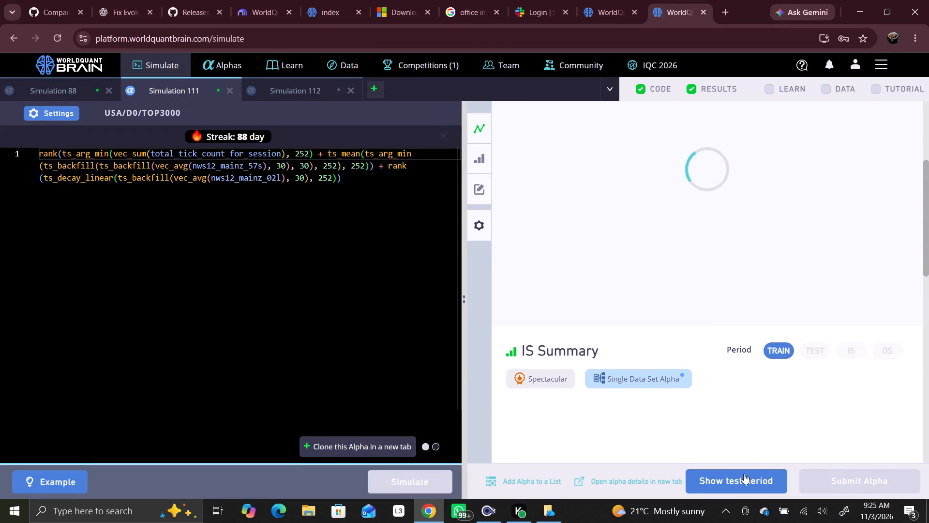
click(850, 345)
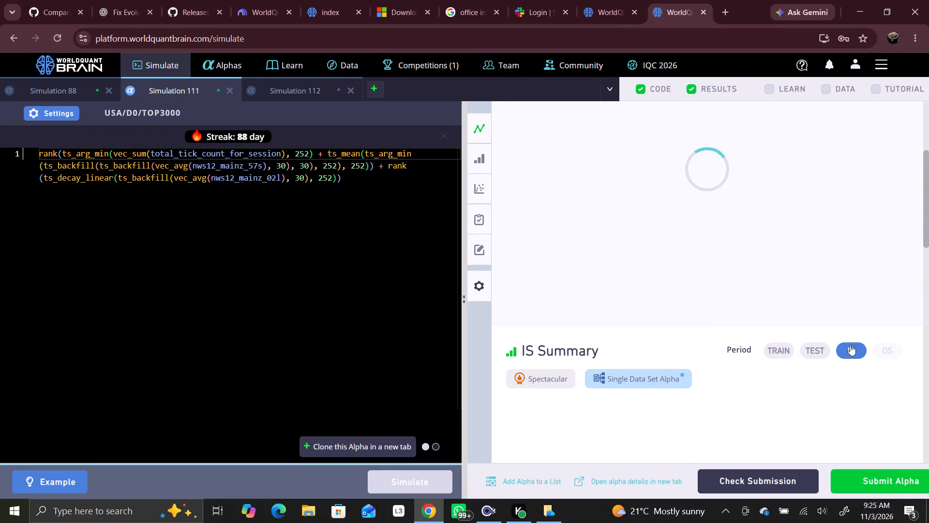
scroll(856, 373, down, 2)
scroll(856, 374, up, 4)
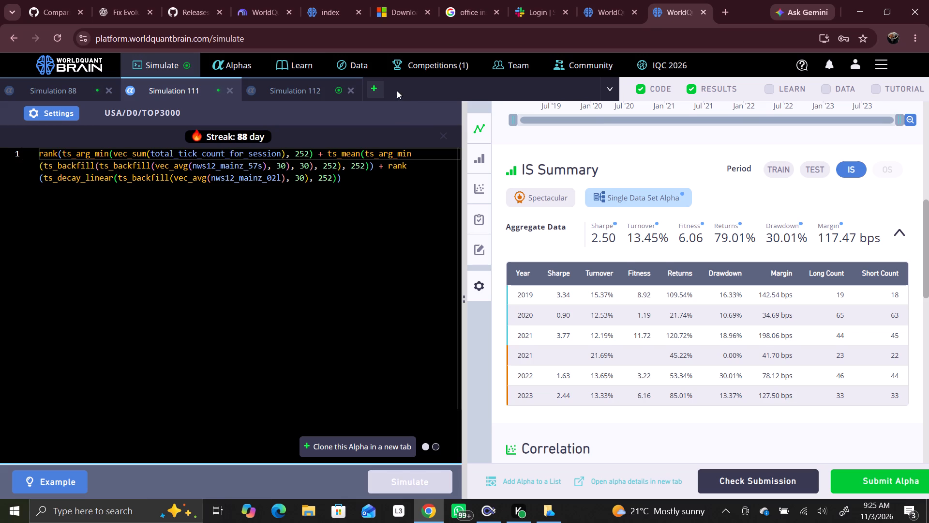
Show the test period for the rerun Simulation 112 and review its IS Summary for the full IS period.
click(307, 96)
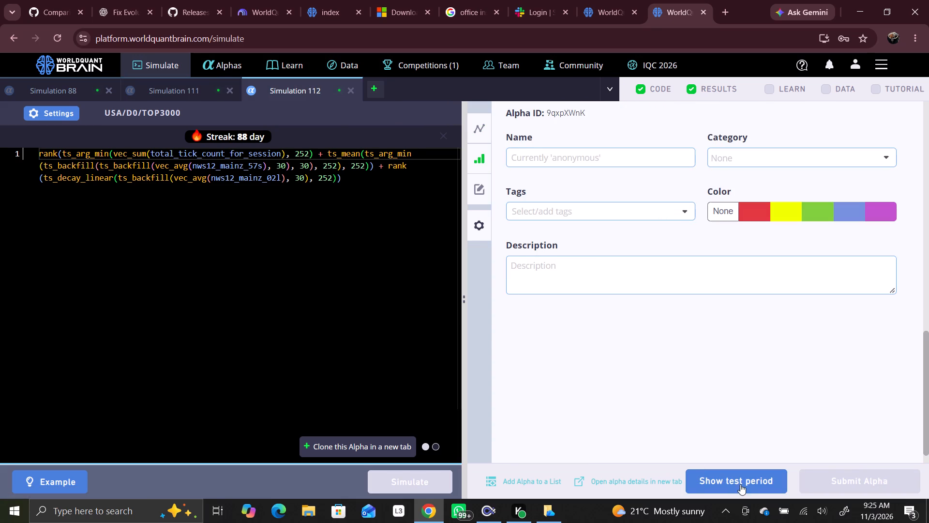
click(743, 483)
scroll(745, 460, up, 5)
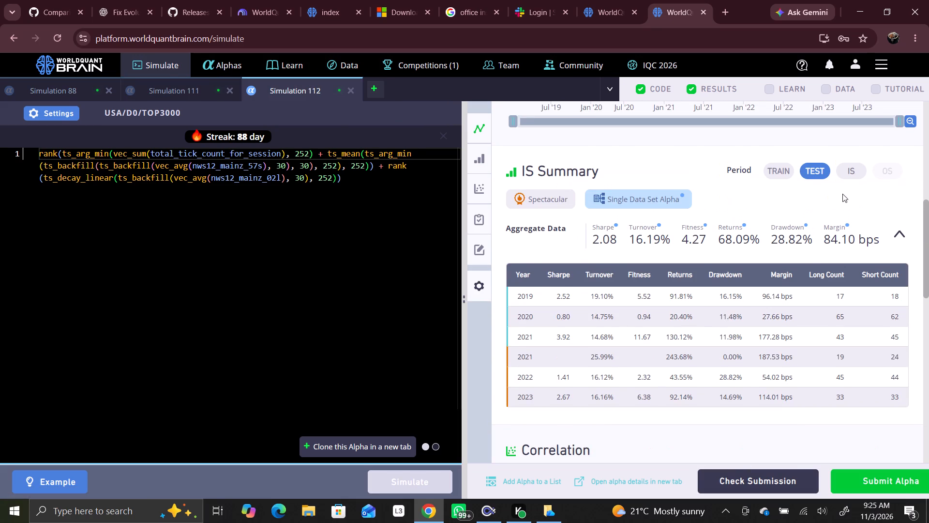
click(853, 170)
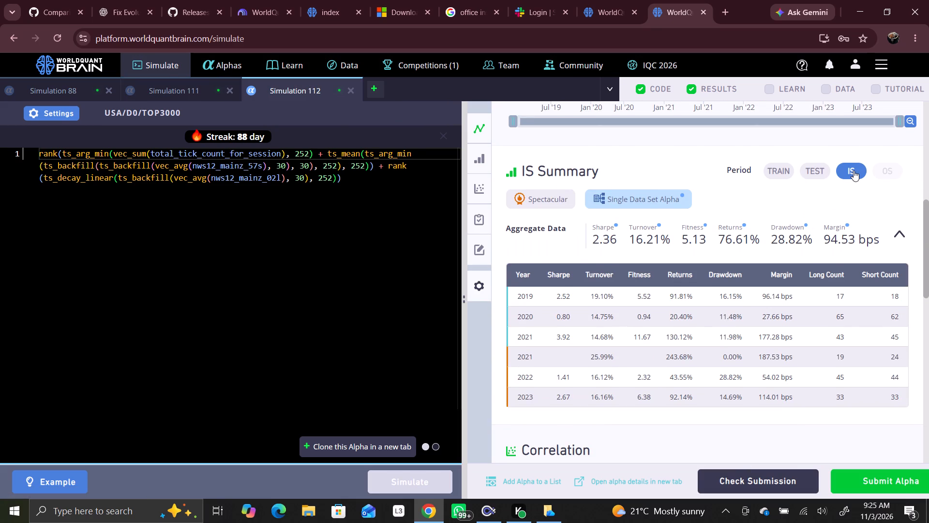
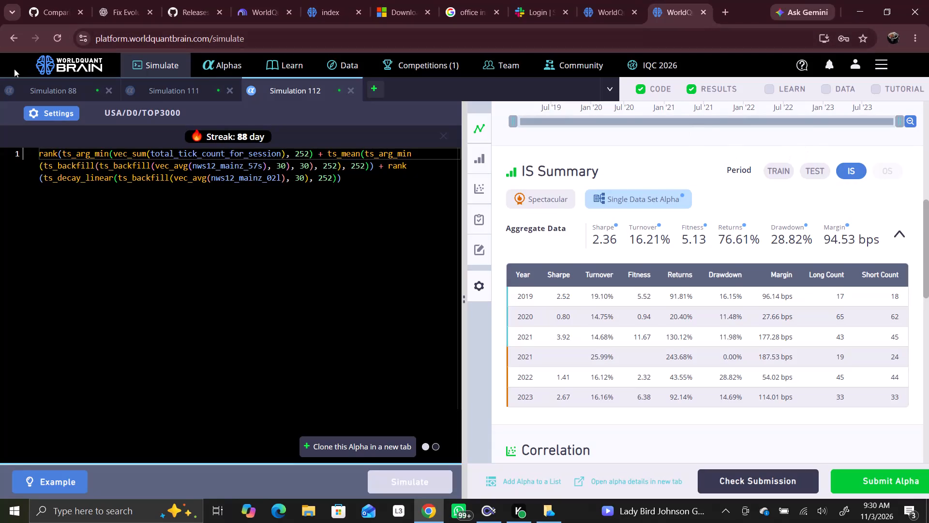
Set Simulation 112's truncation to 0.09, apply the settings and rerun the simulation.
click(67, 116)
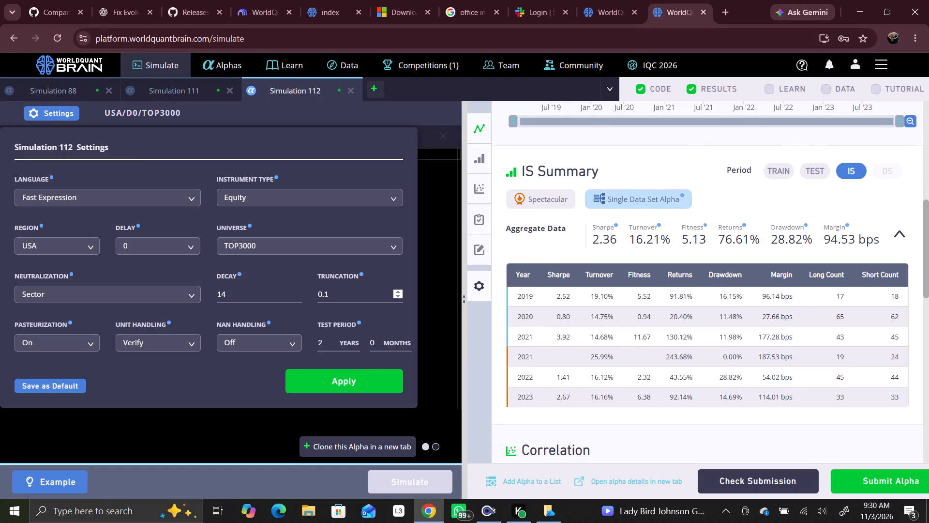
click(399, 294)
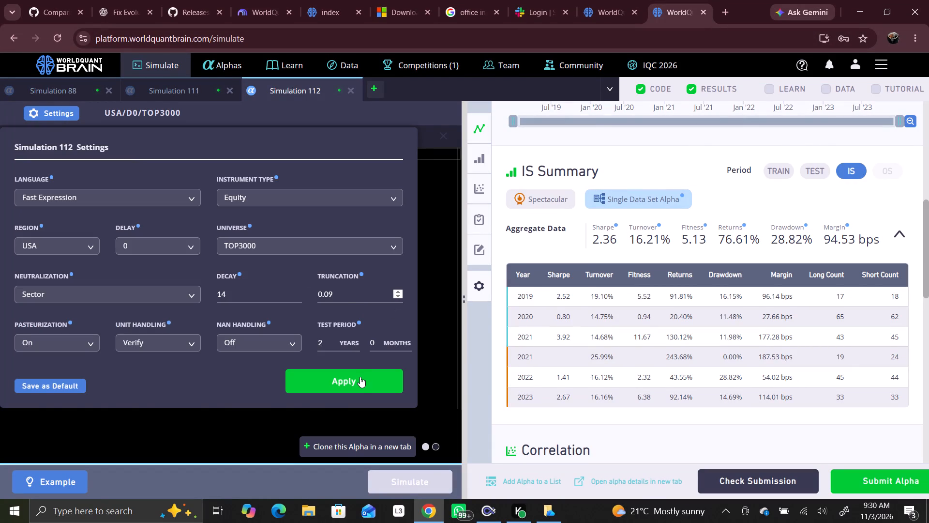
click(360, 377)
click(388, 480)
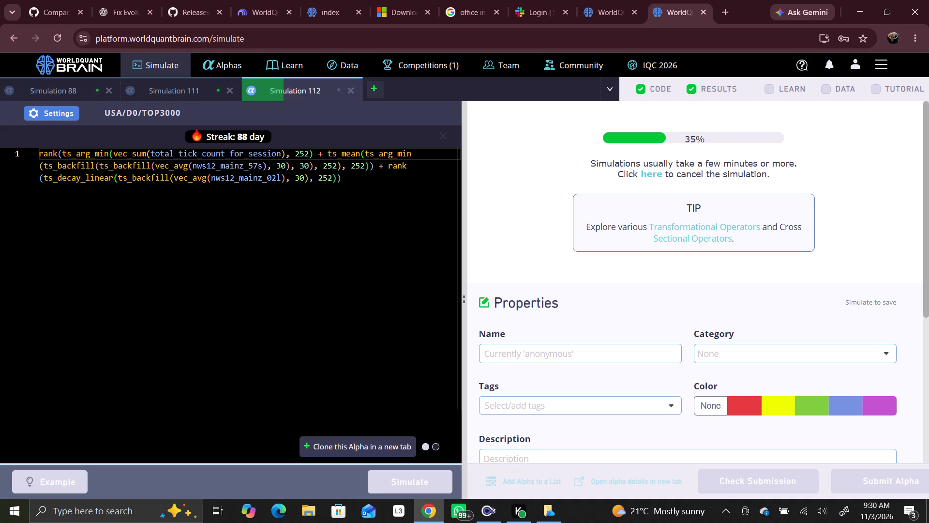
click(370, 295)
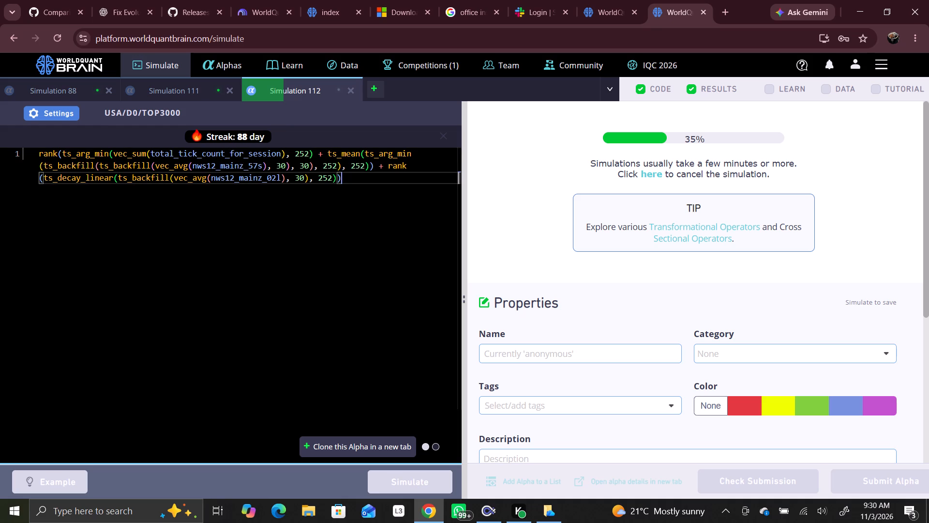
Set Simulation 111's truncation to 0.12, apply the settings and rerun the simulation.
click(170, 91)
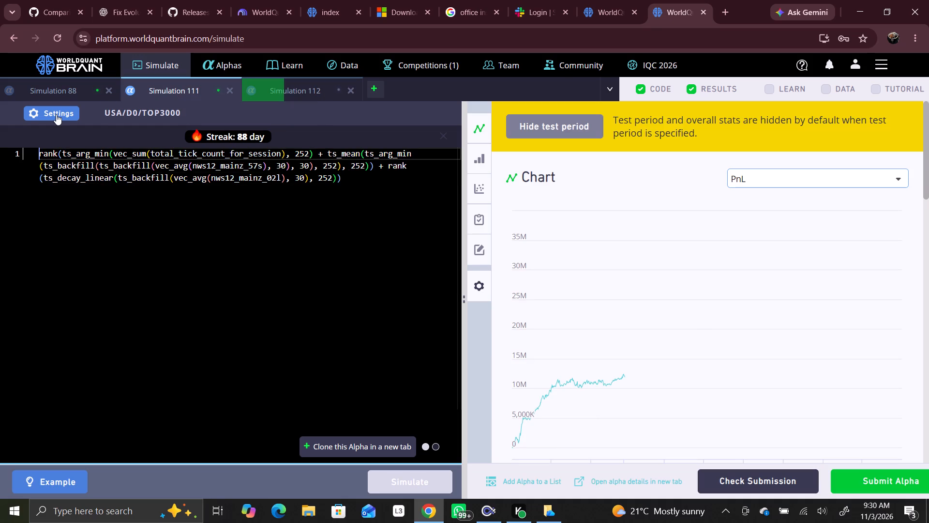
click(56, 114)
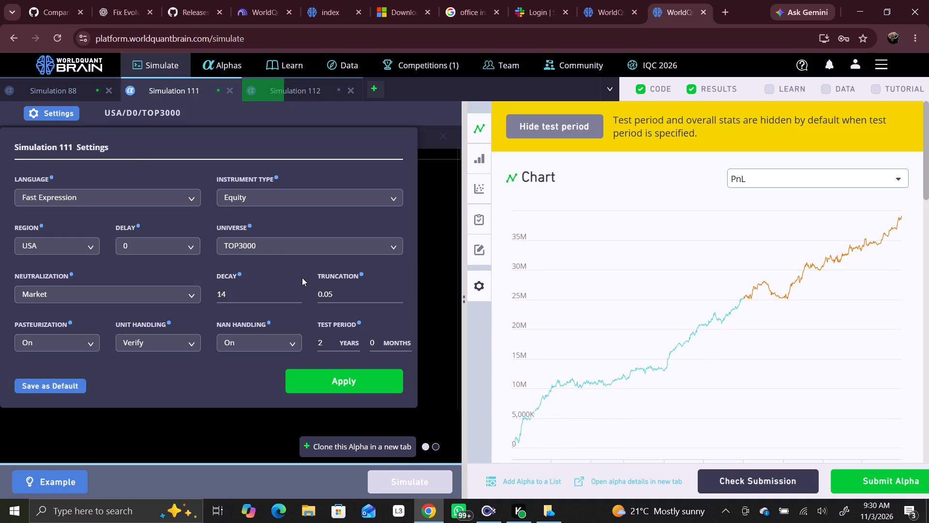
click(398, 298)
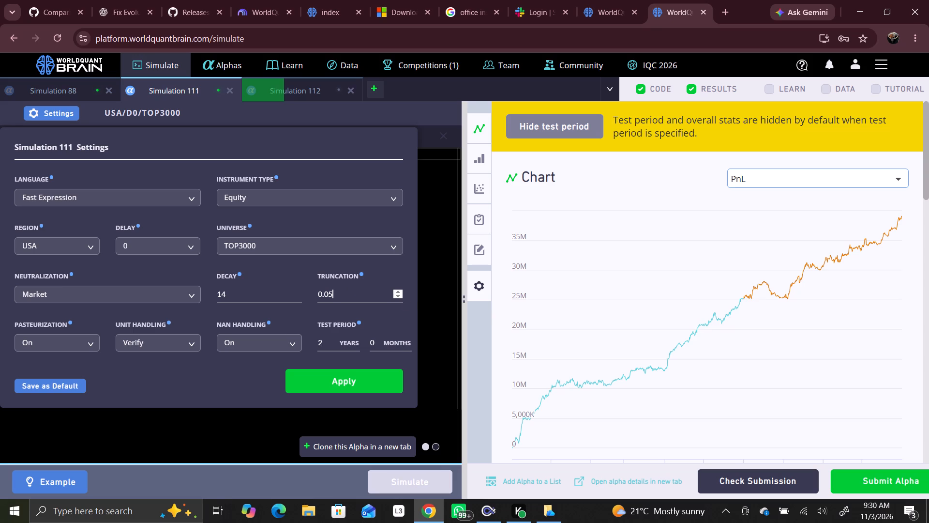
double_click(395, 292)
triple_click(395, 292)
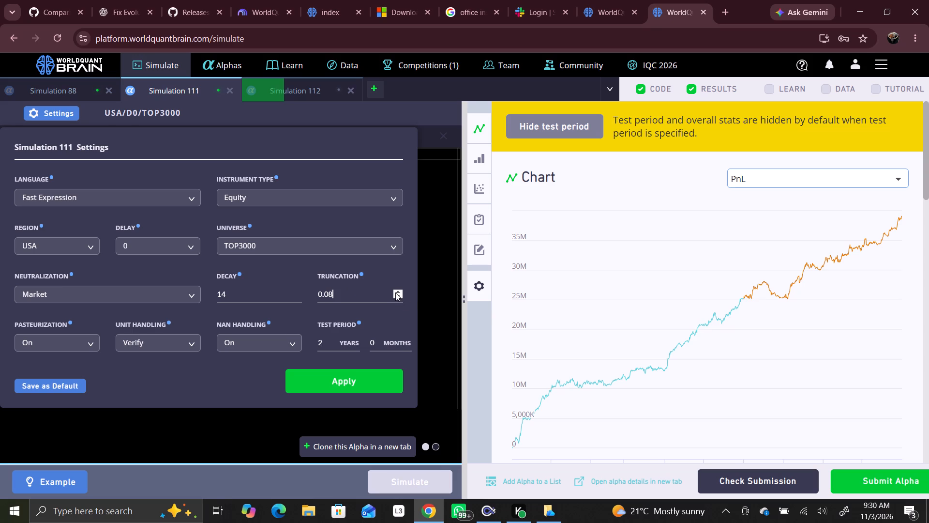
click(395, 292)
click(395, 292)
click(374, 378)
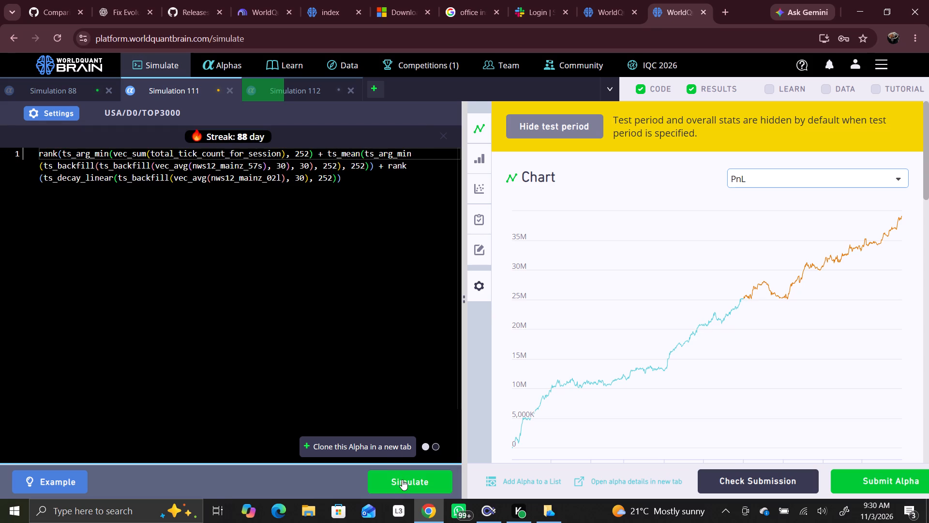
click(402, 479)
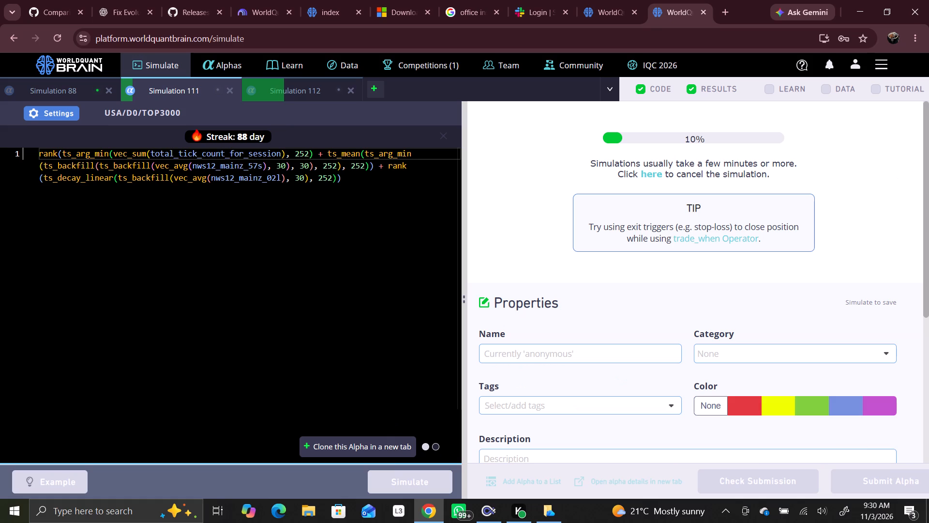
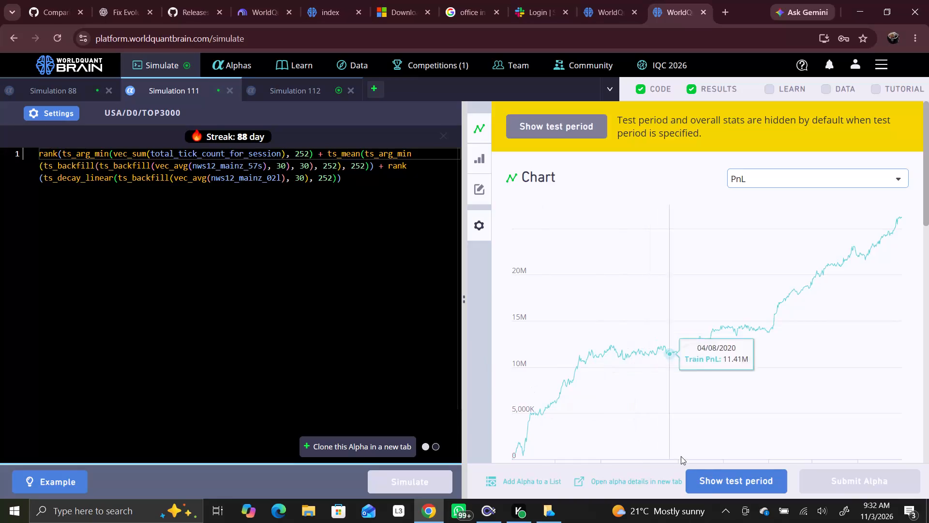
Show Simulation 111's test period and review its full IS summary and the failed check in IS Testing Status.
click(711, 477)
scroll(719, 437, down, 2)
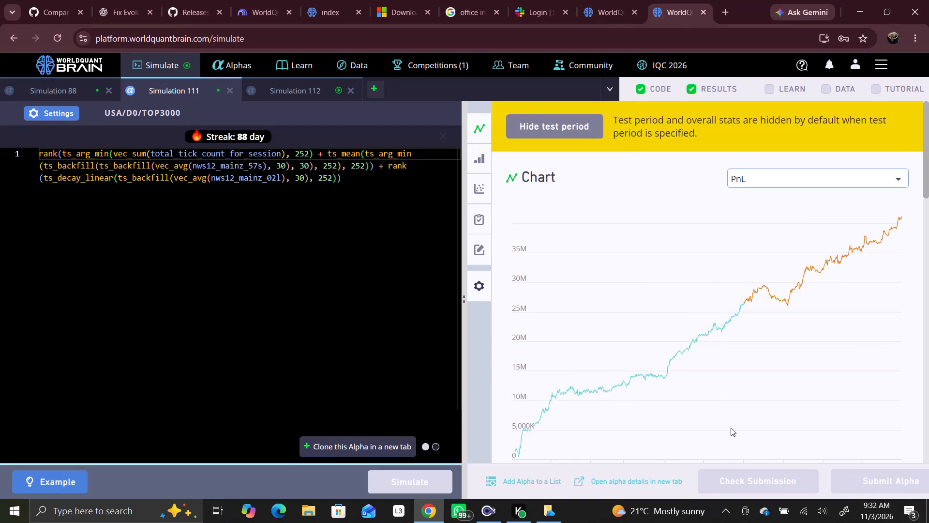
scroll(890, 398, down, 1)
click(854, 352)
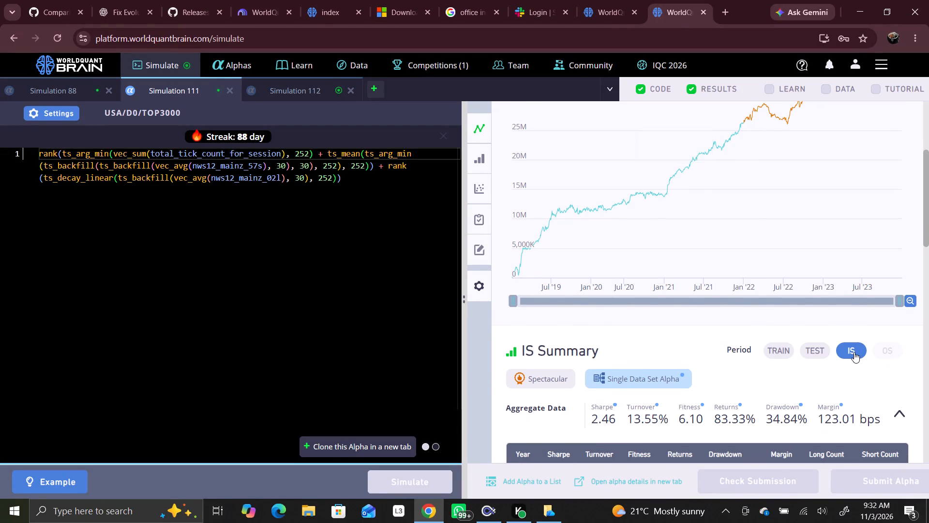
scroll(853, 360, down, 5)
scroll(805, 396, down, 2)
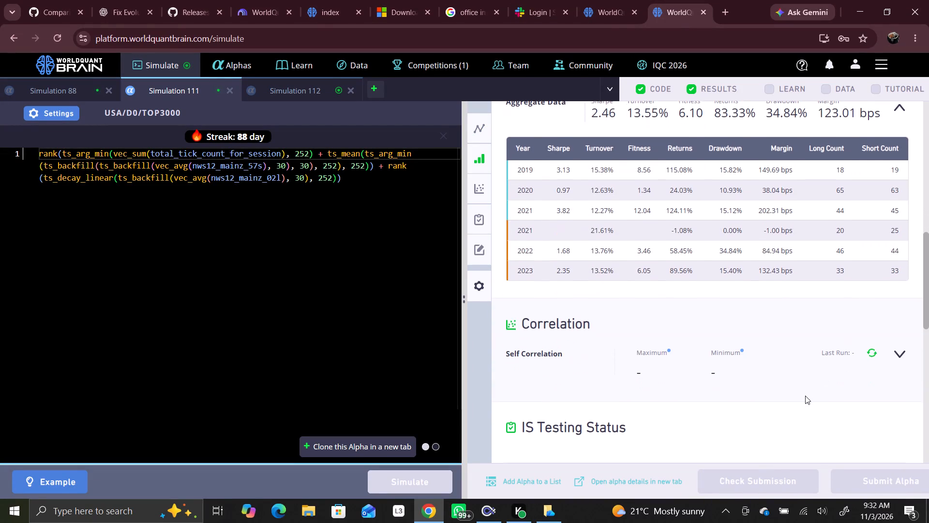
scroll(805, 396, down, 1)
click(726, 313)
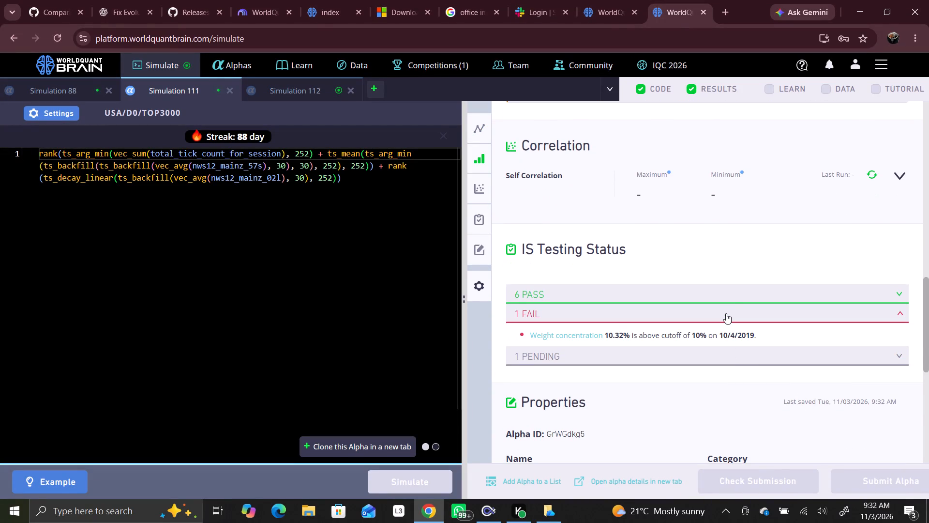
click(726, 313)
Set Simulation 111's neutralization to Sector, apply the settings and rerun the simulation.
click(51, 106)
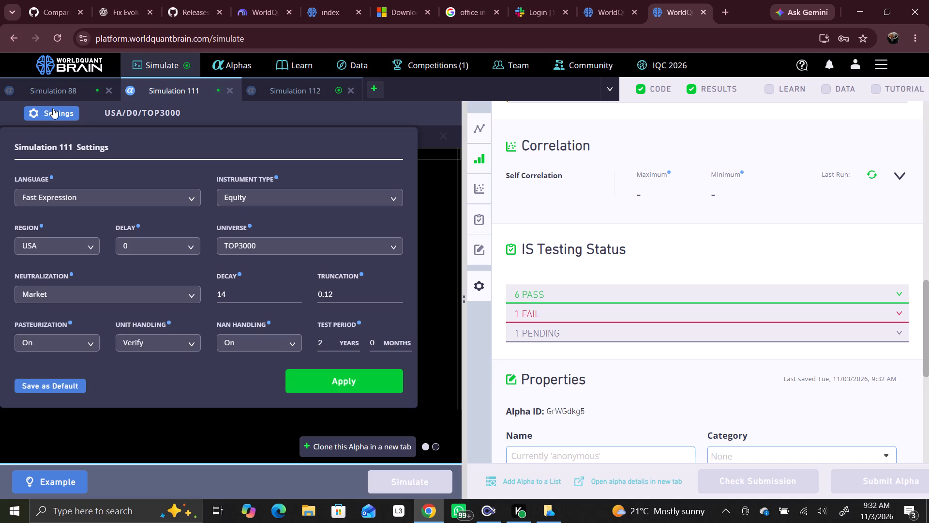
click(125, 297)
click(67, 349)
click(327, 377)
click(399, 471)
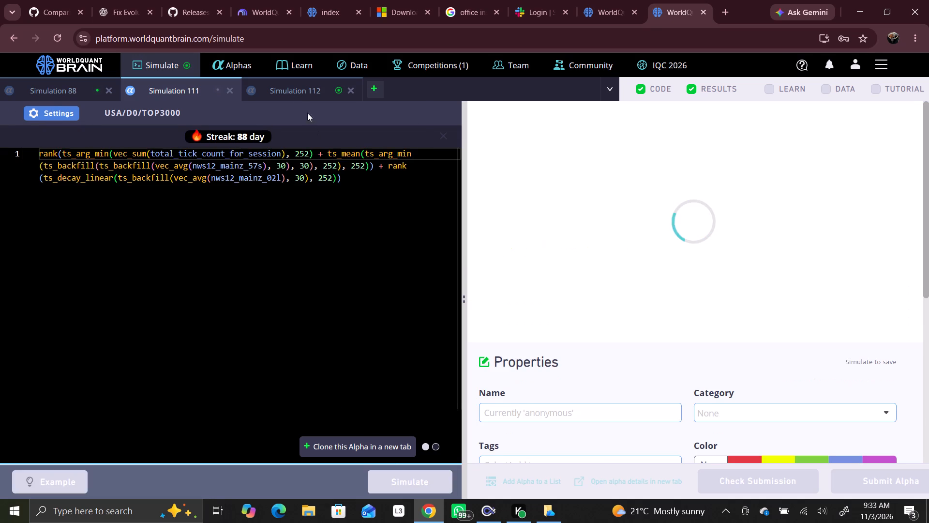
Show Simulation 112's test period and view its IS summary for the whole IS period.
click(297, 92)
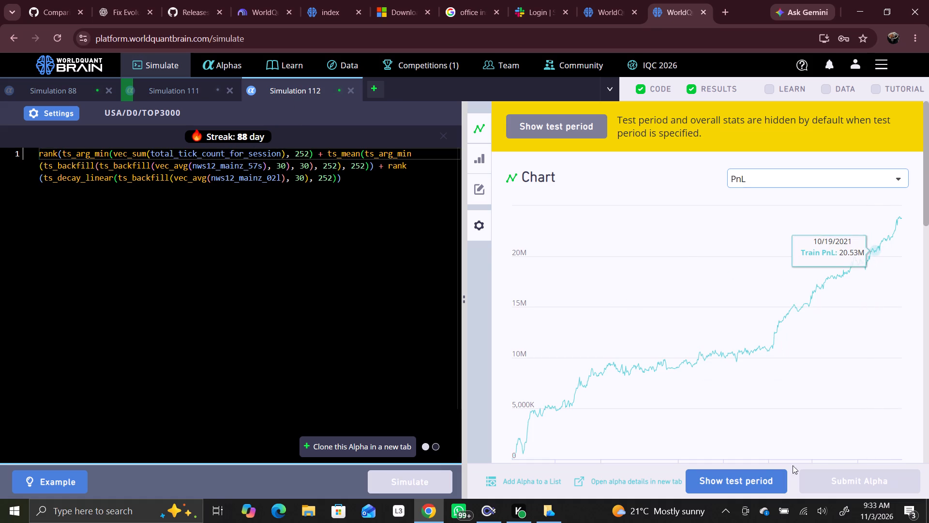
click(758, 480)
scroll(765, 401, down, 3)
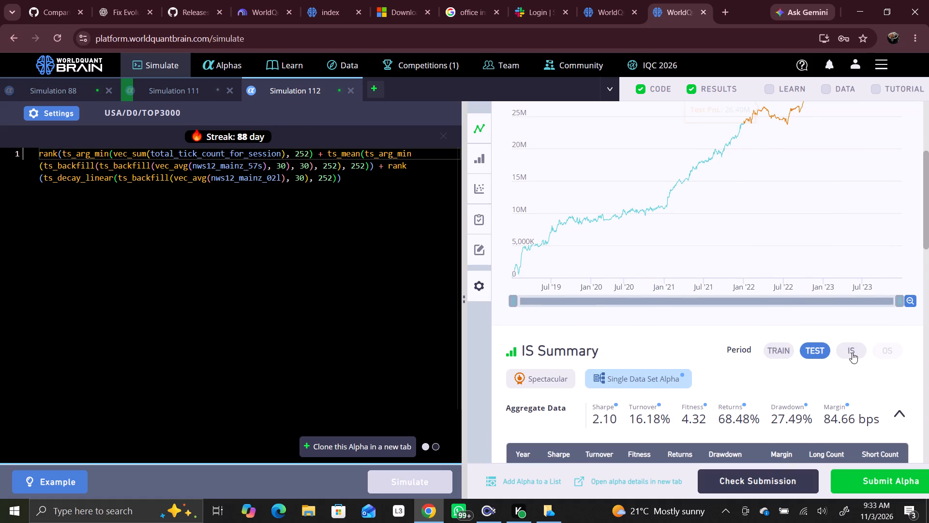
click(852, 353)
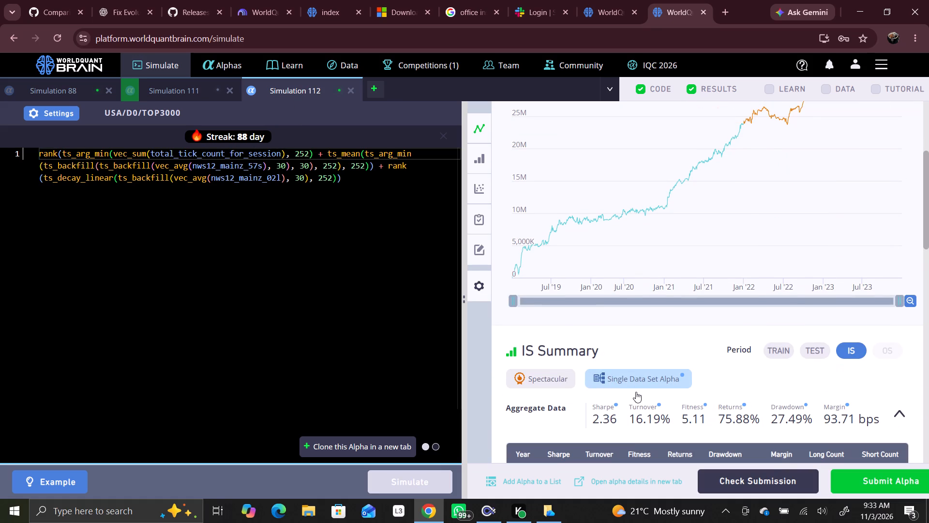
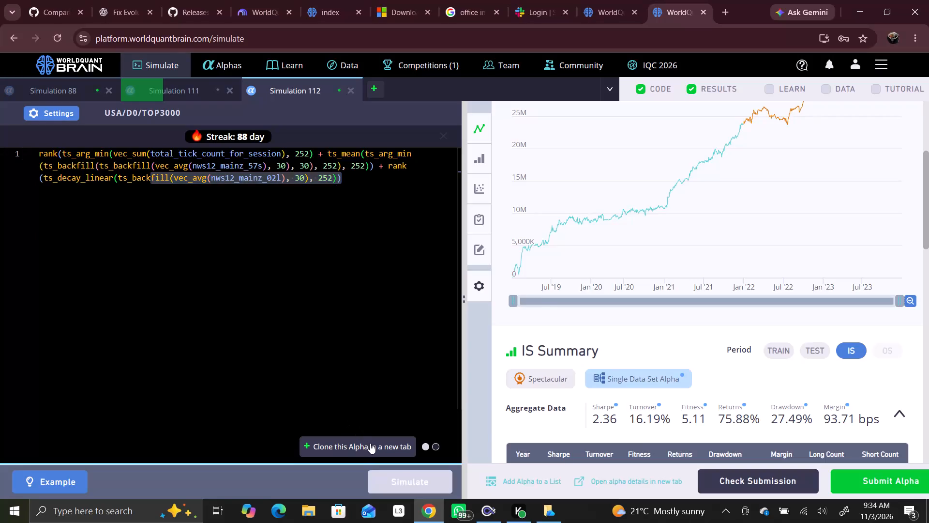
Run the simulation of the alpha cloned from Simulation 112 in the new Simulation 113.
click(420, 477)
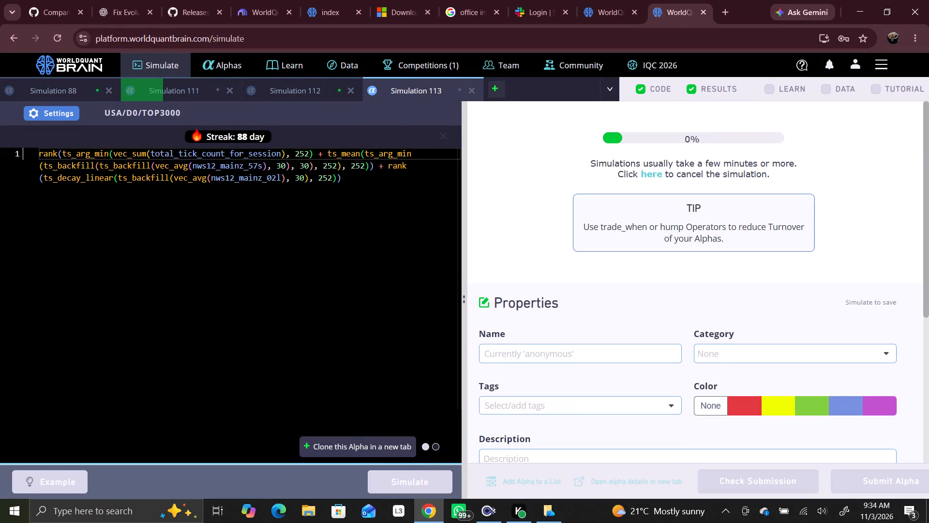
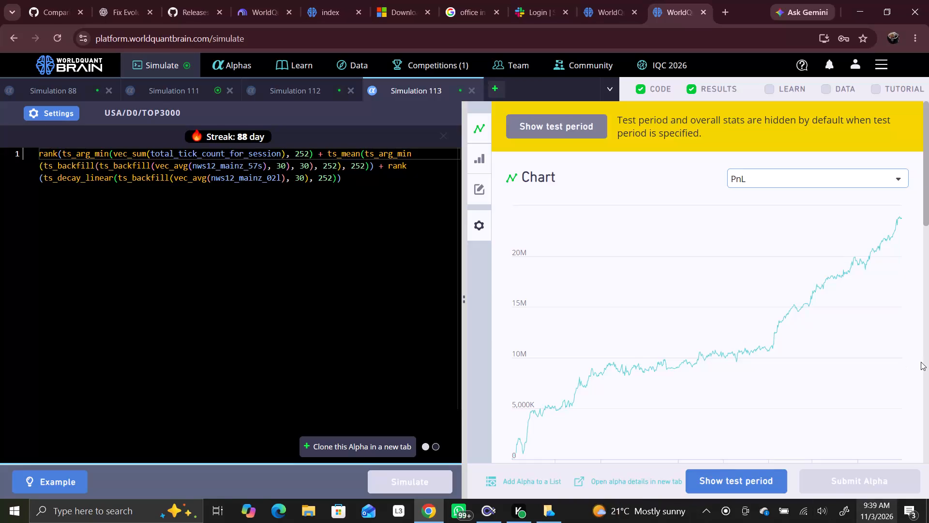
Reveal Simulation 113's test period and examine its summary results for the IS period.
click(730, 476)
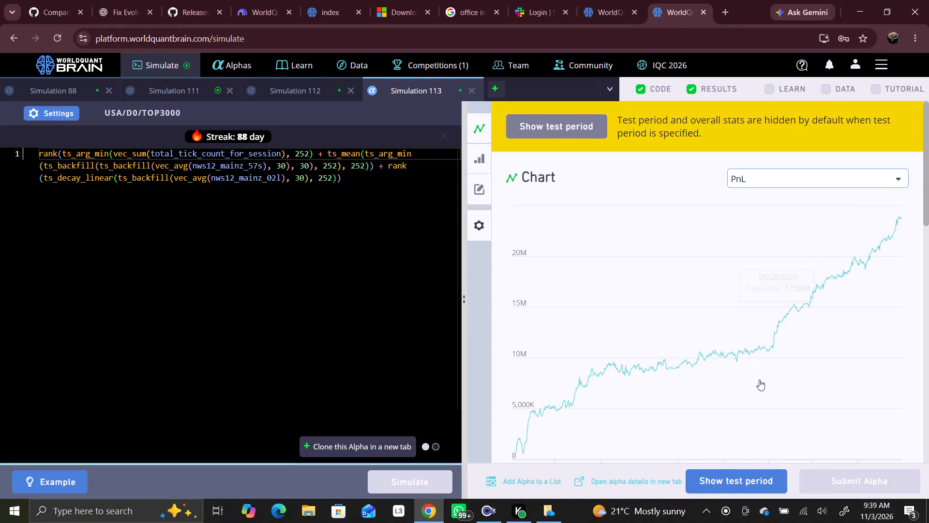
scroll(764, 370, down, 4)
click(863, 290)
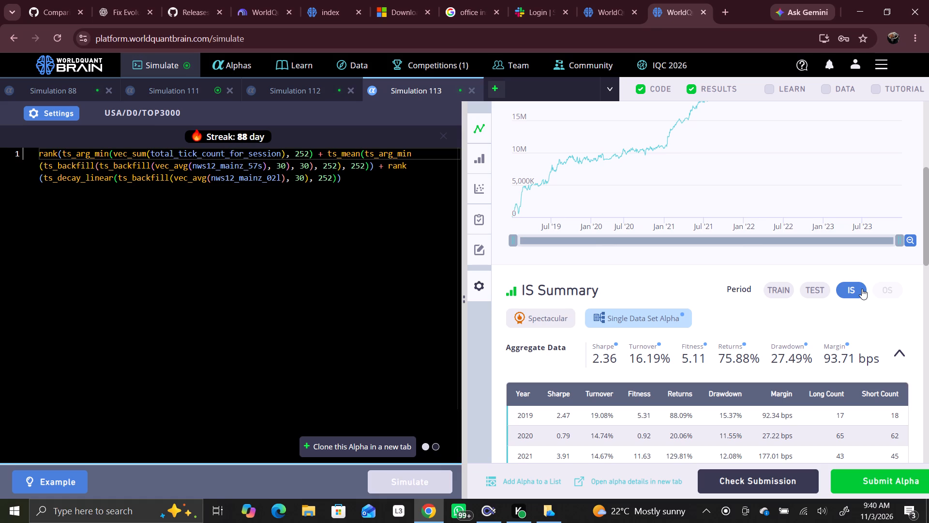
Run the submission check on the Simulation 113 alpha and review its IS testing status.
scroll(799, 301, down, 1)
click(797, 487)
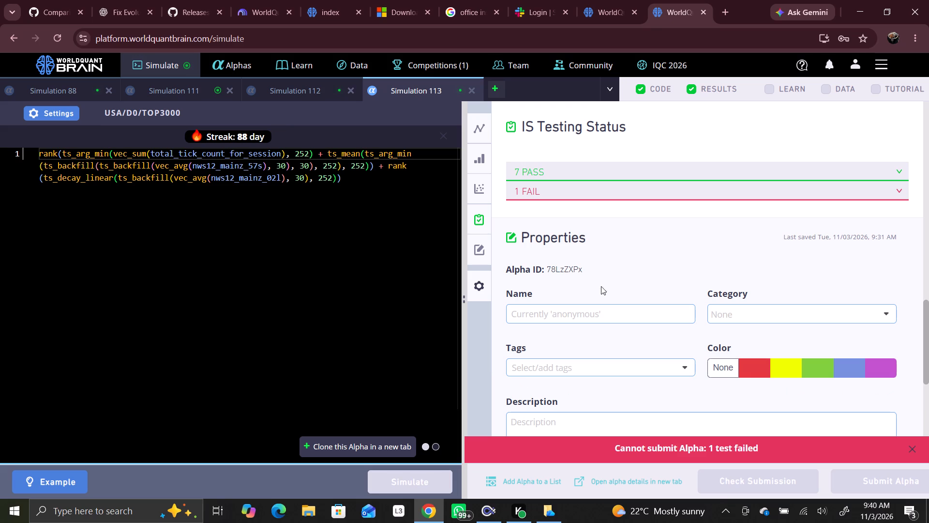
Set NaN handling to On in Simulation 113's settings and rerun the simulation.
click(55, 117)
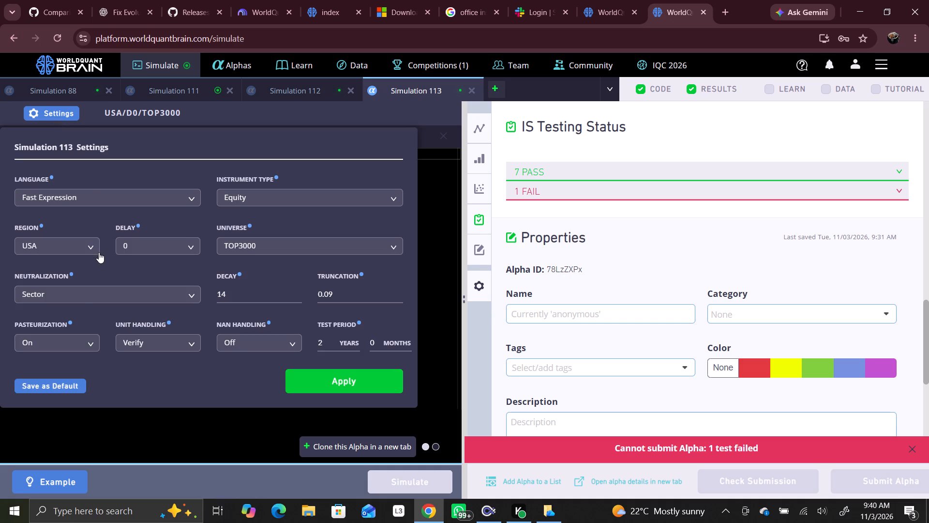
click(100, 294)
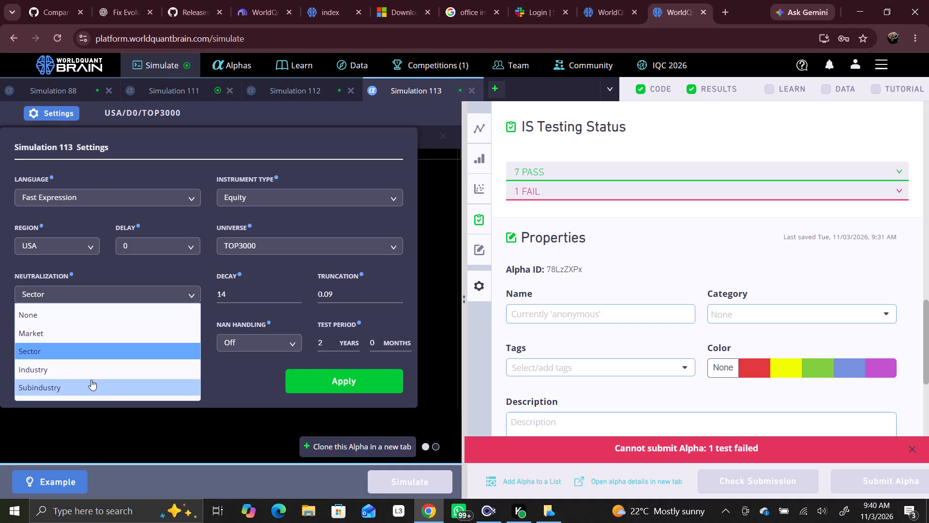
click(254, 341)
click(230, 366)
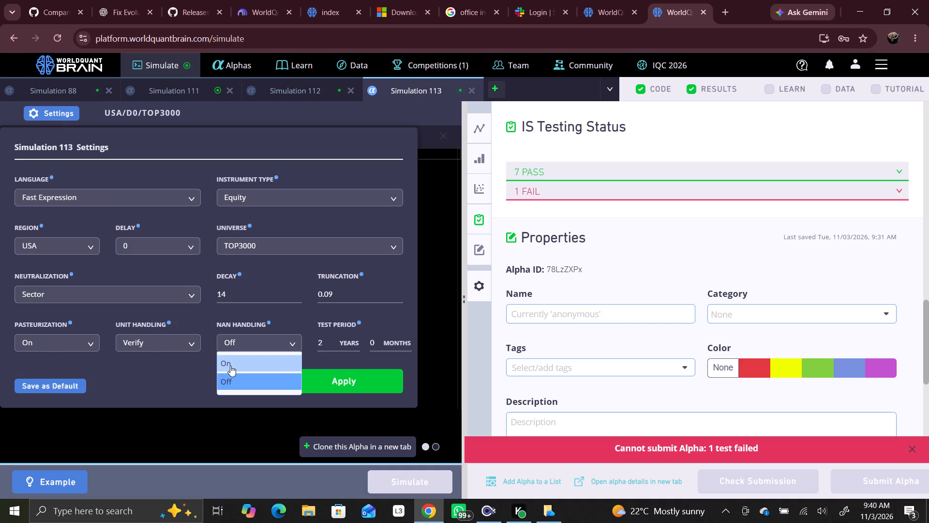
click(315, 378)
click(395, 477)
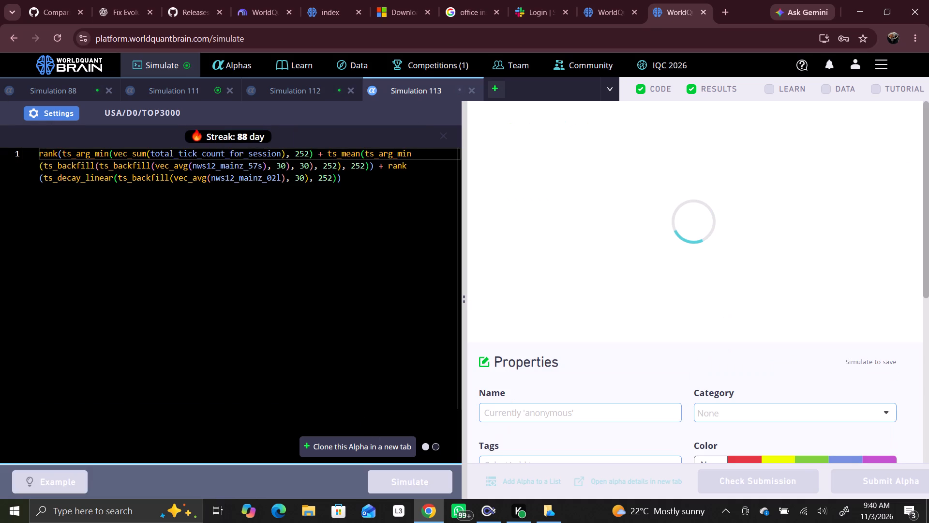
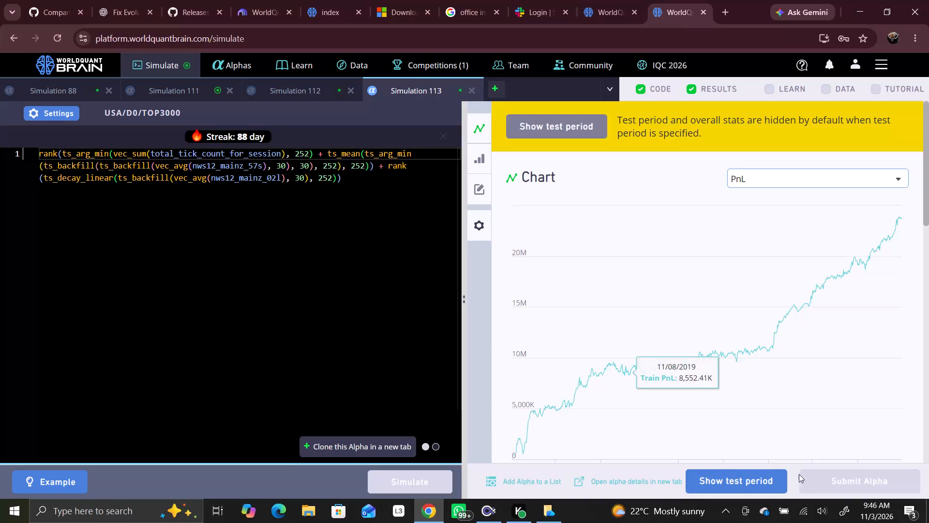
Reveal Simulation 113's test period and view its summary results for the IS period.
click(774, 478)
scroll(751, 437, down, 2)
scroll(832, 361, down, 1)
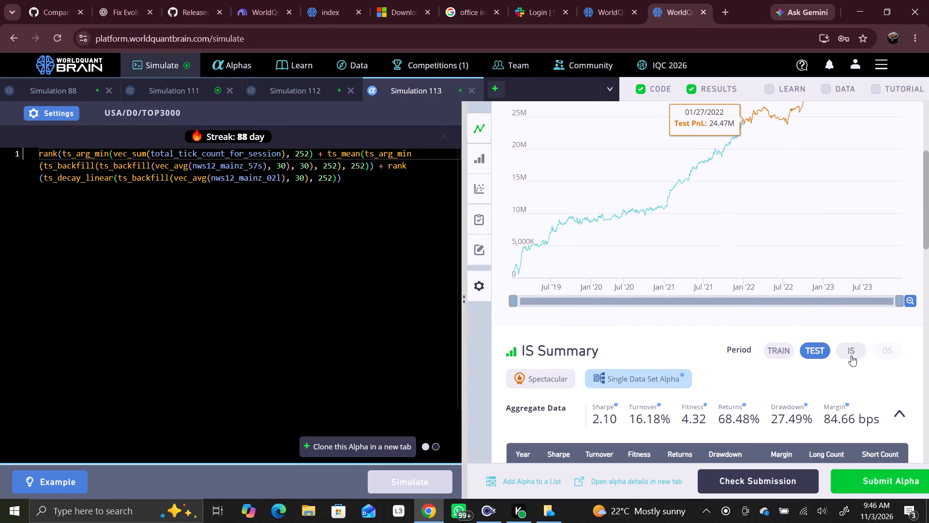
click(853, 355)
Set neutralization to None in Simulation 112's settings and rerun the simulation.
click(318, 91)
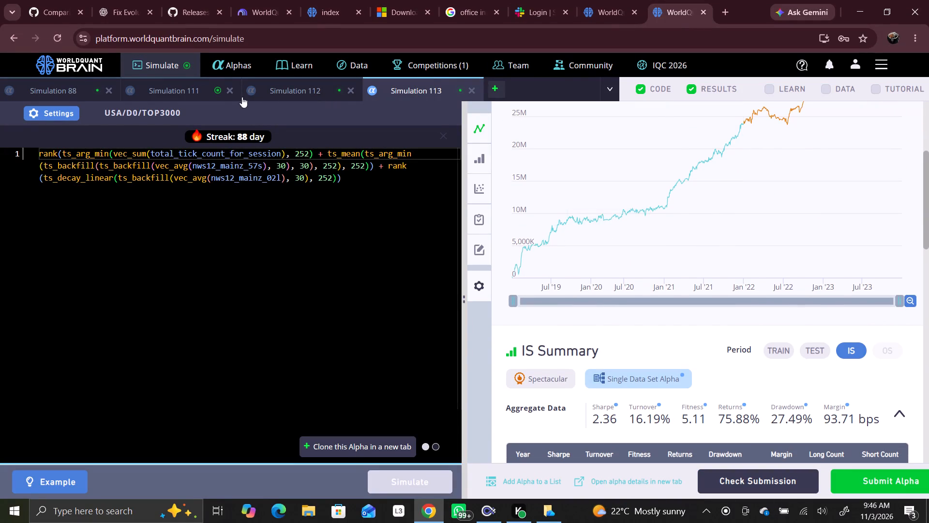
click(65, 117)
click(84, 287)
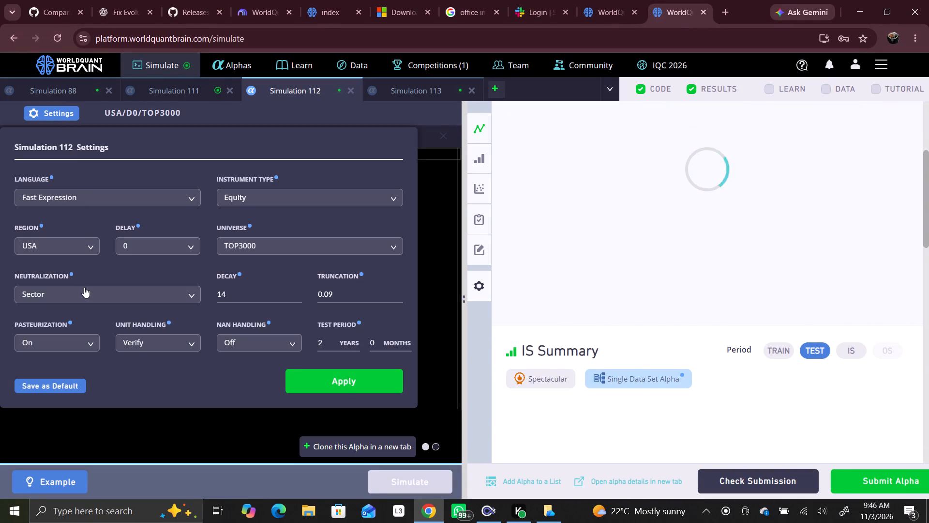
click(83, 307)
click(349, 385)
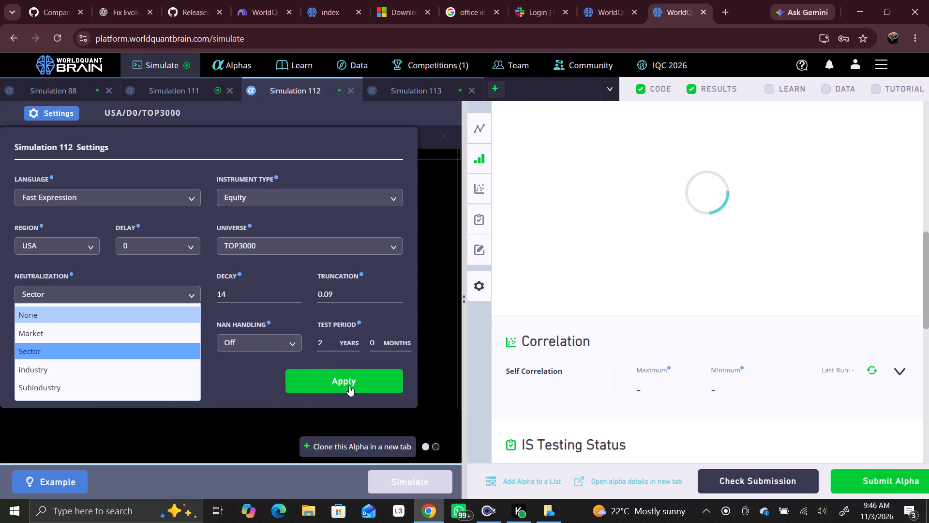
click(395, 474)
Set neutralization to Industry in Simulation 111's settings and rerun the simulation.
click(198, 94)
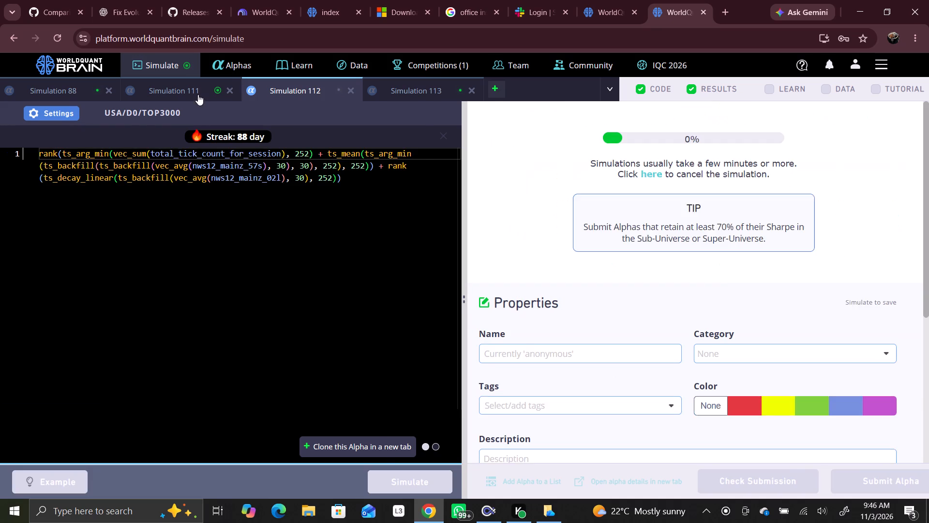
click(66, 113)
click(92, 291)
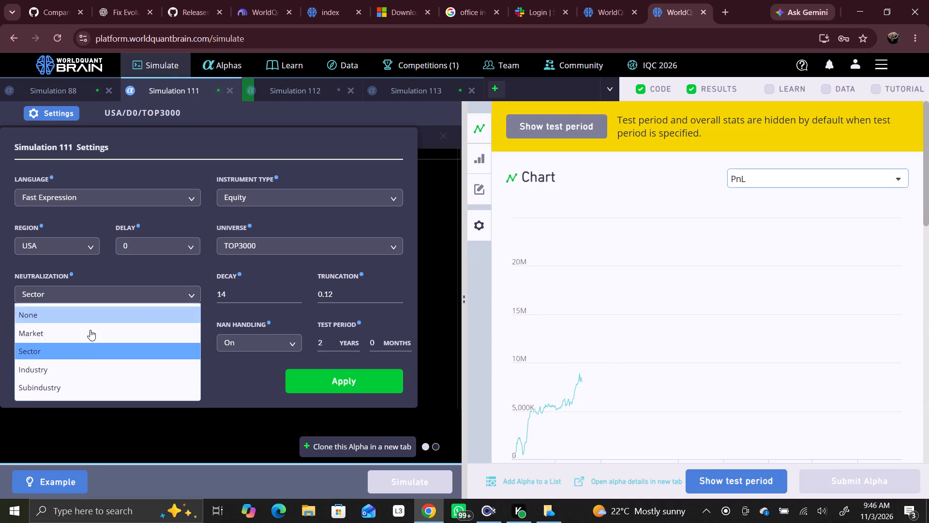
click(88, 378)
click(125, 378)
click(125, 373)
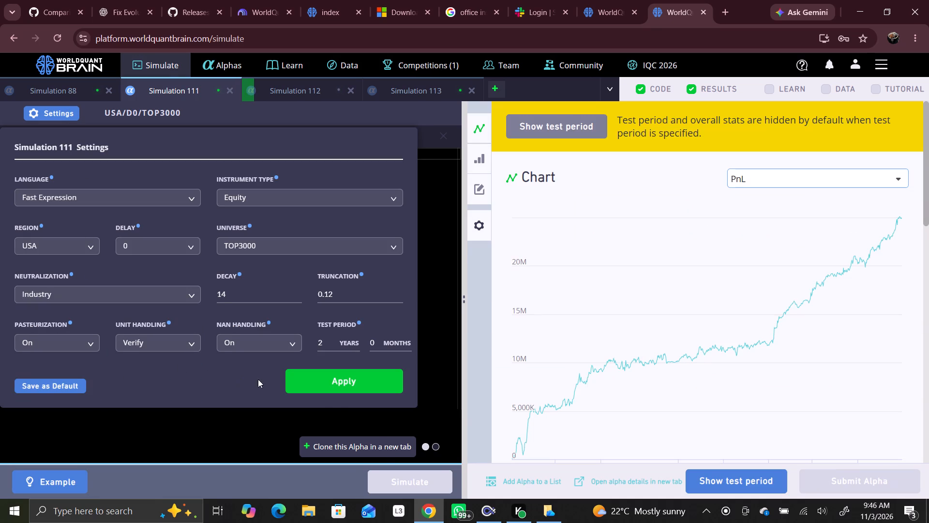
click(300, 385)
click(398, 484)
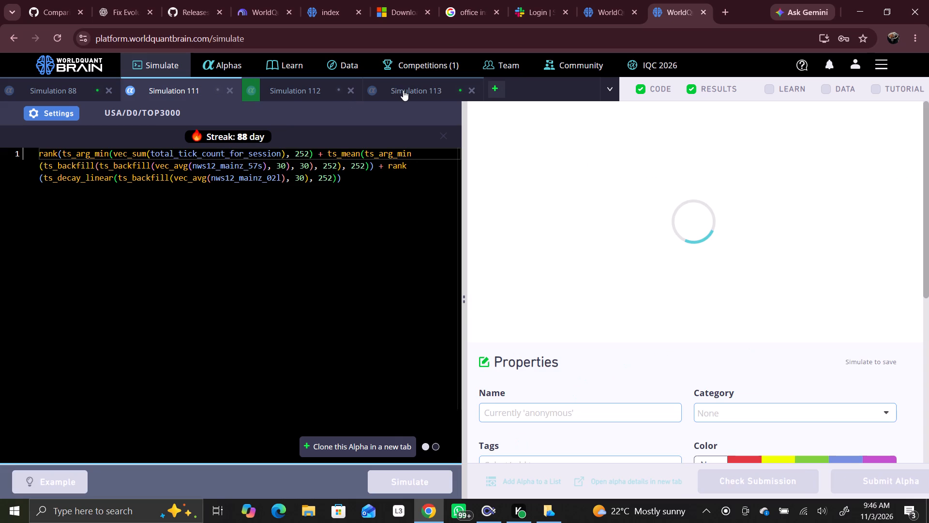
Set neutralization to Subindustry in Simulation 113's settings and rerun the simulation.
click(403, 90)
click(66, 109)
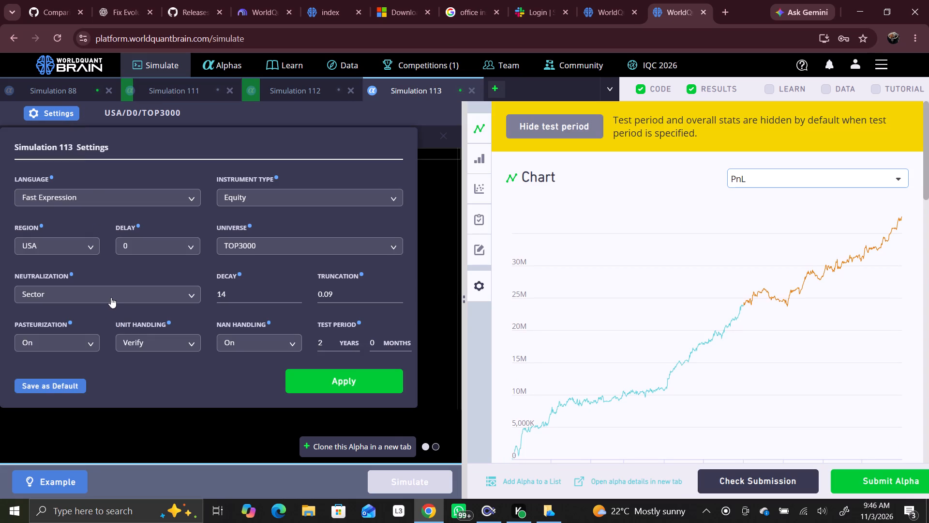
click(111, 297)
click(67, 385)
click(325, 381)
click(436, 478)
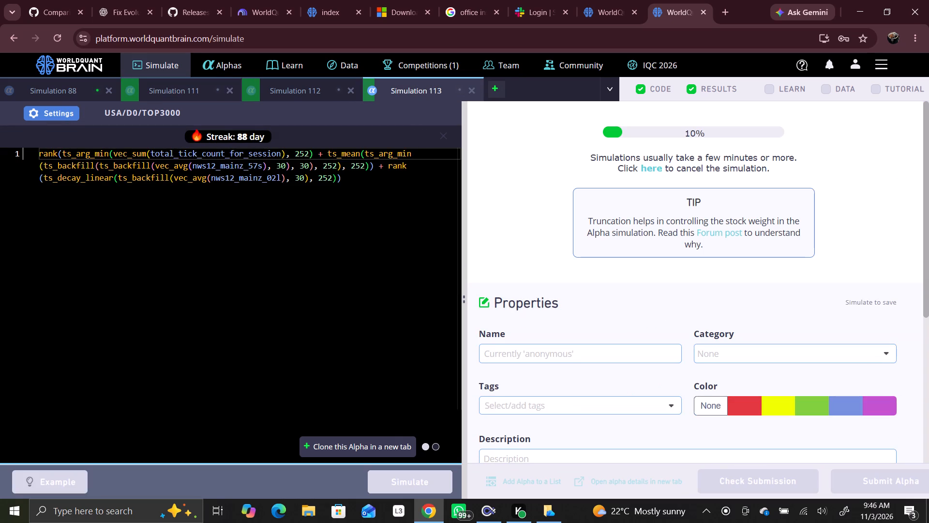